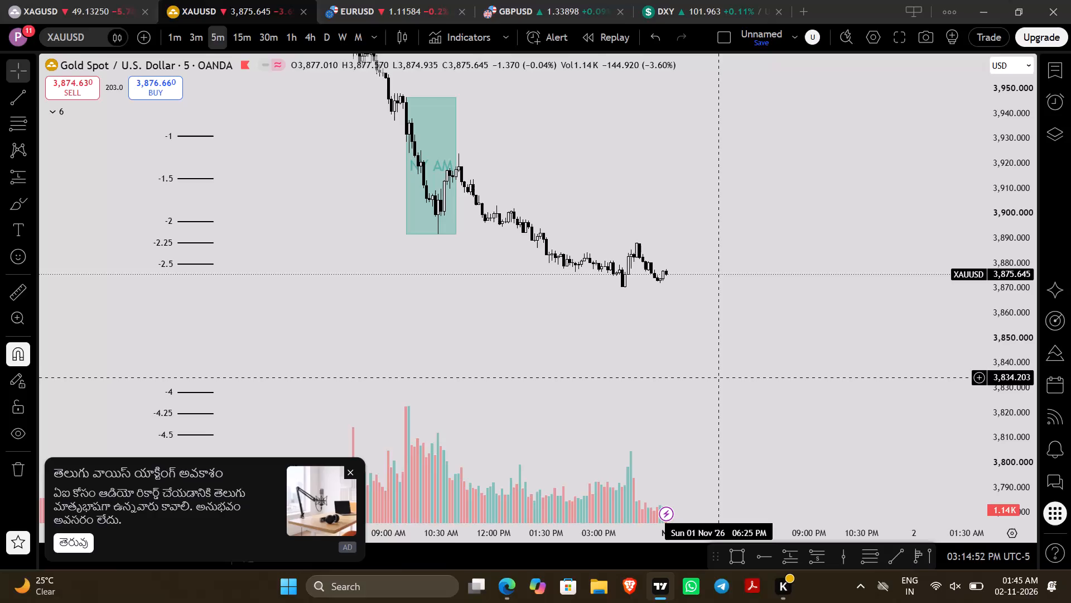
Examine the latest XAUUSD price action around the NY AM session on the 1-hour and 5-minute charts.
left_click(292, 42)
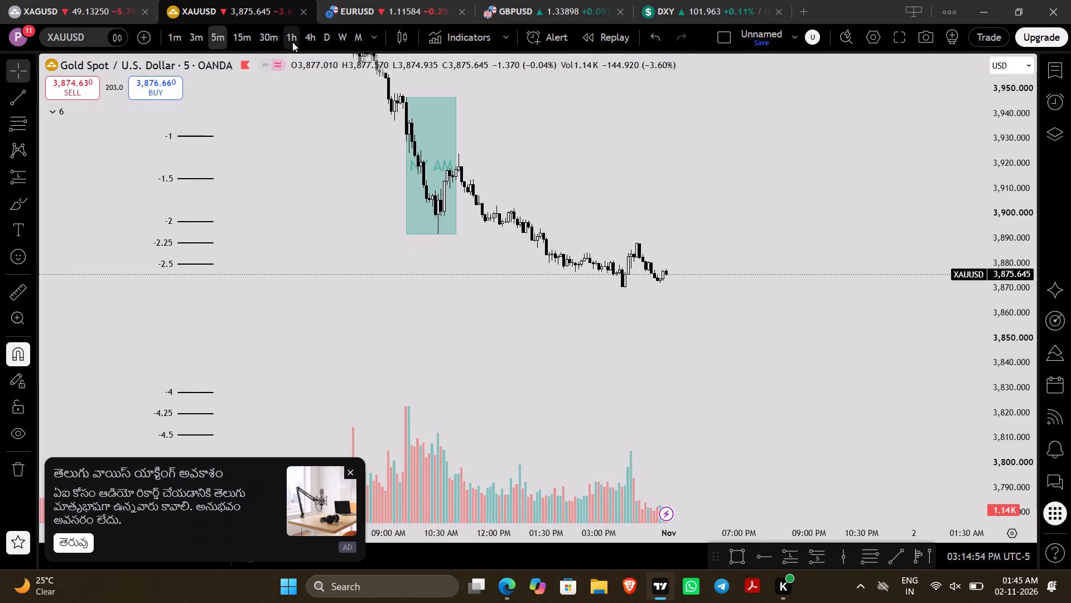
scroll(356, 202, "up", 5)
scroll(356, 202, "right", 1)
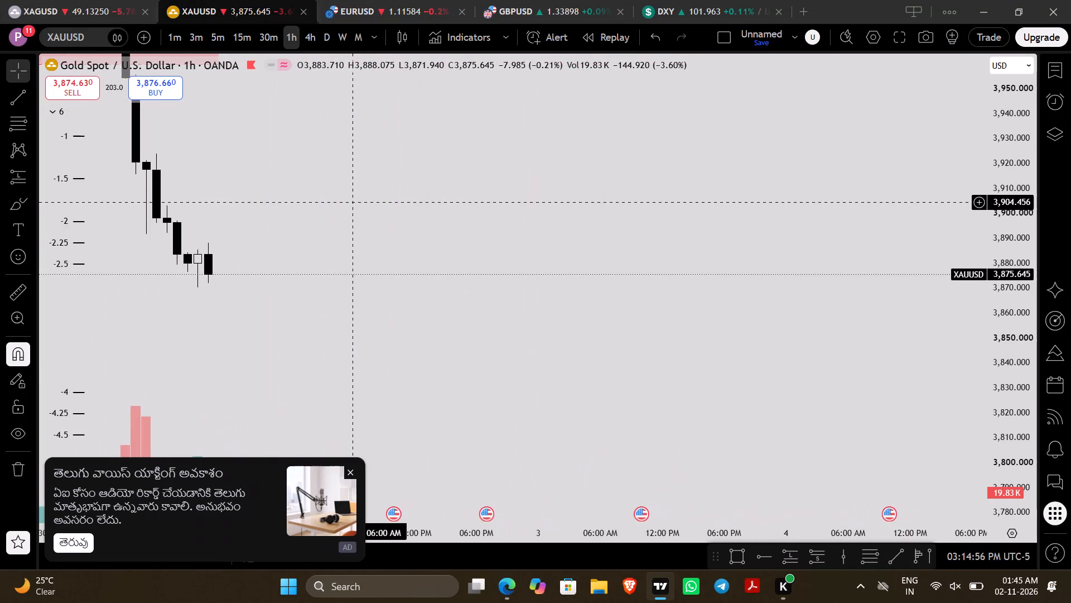
scroll(356, 202, "right", 1)
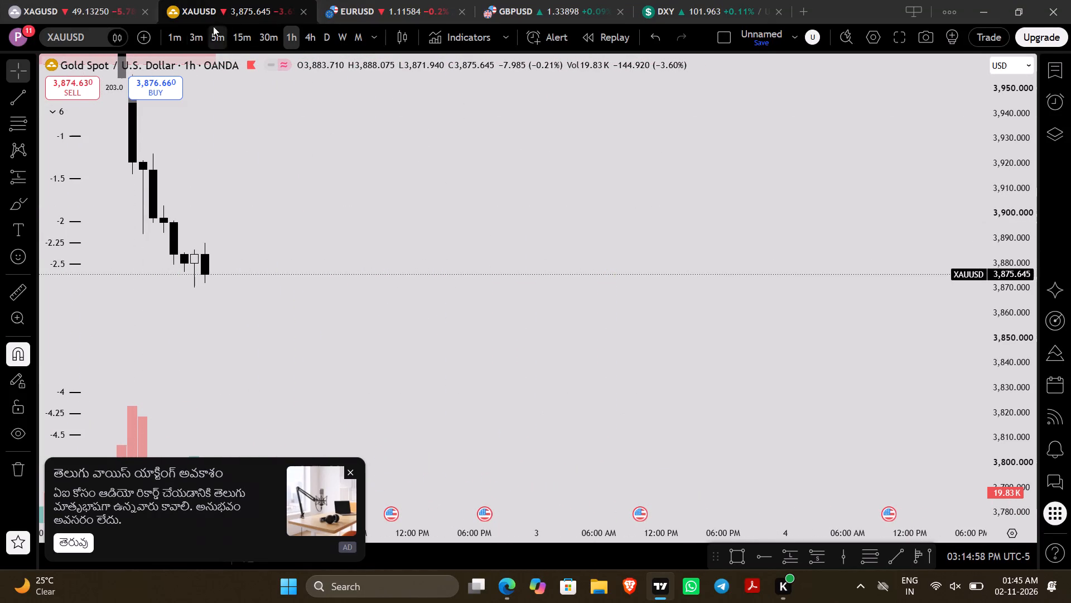
left_click(215, 33)
scroll(318, 271, "down", 5)
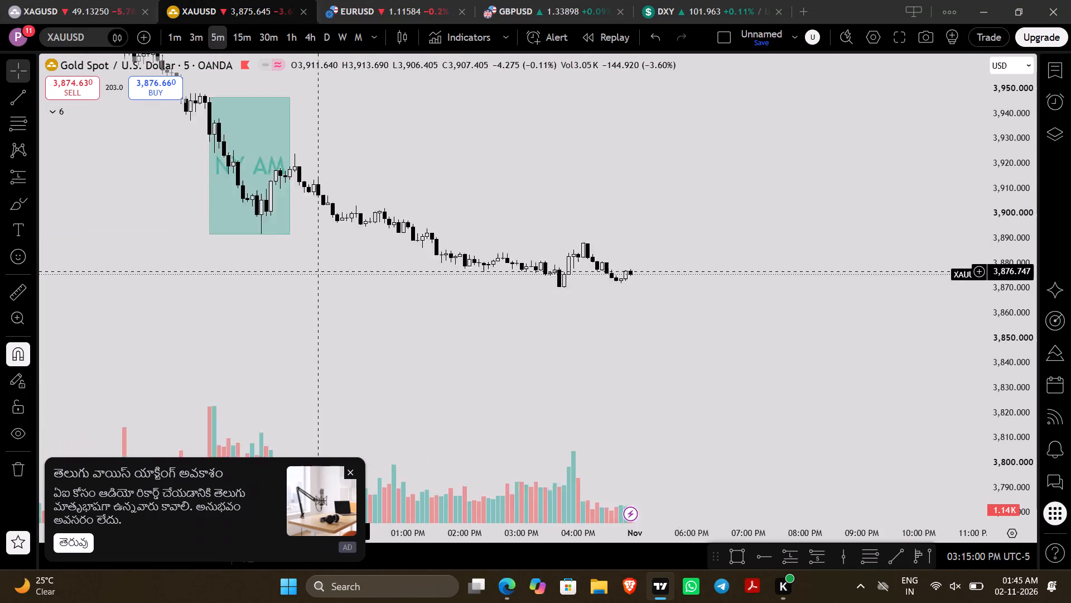
scroll(318, 271, "down", 2)
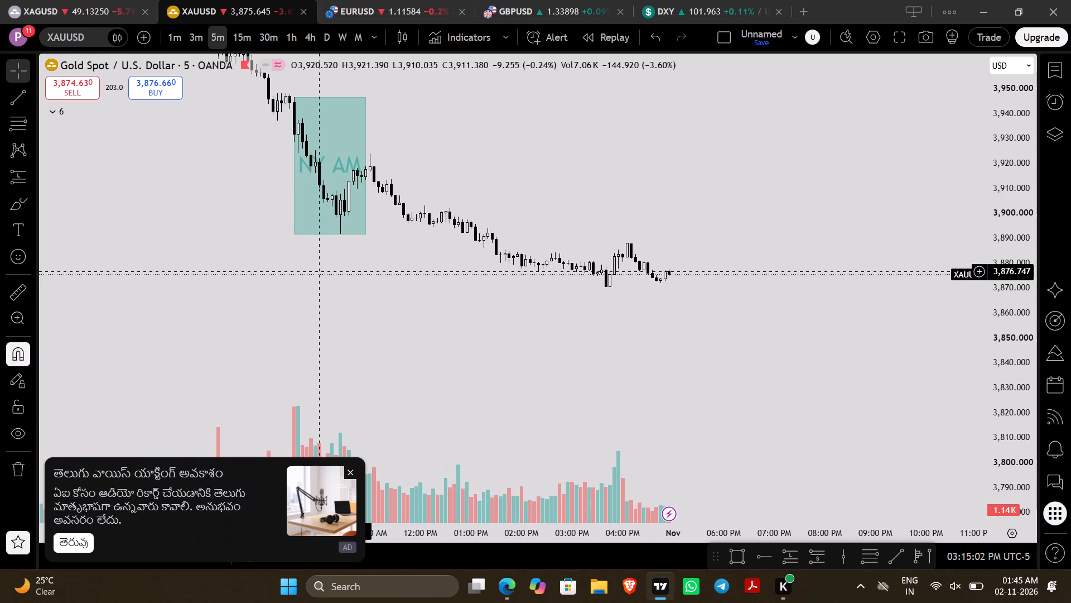
scroll(318, 271, "down", 4)
scroll(318, 271, "up", 1)
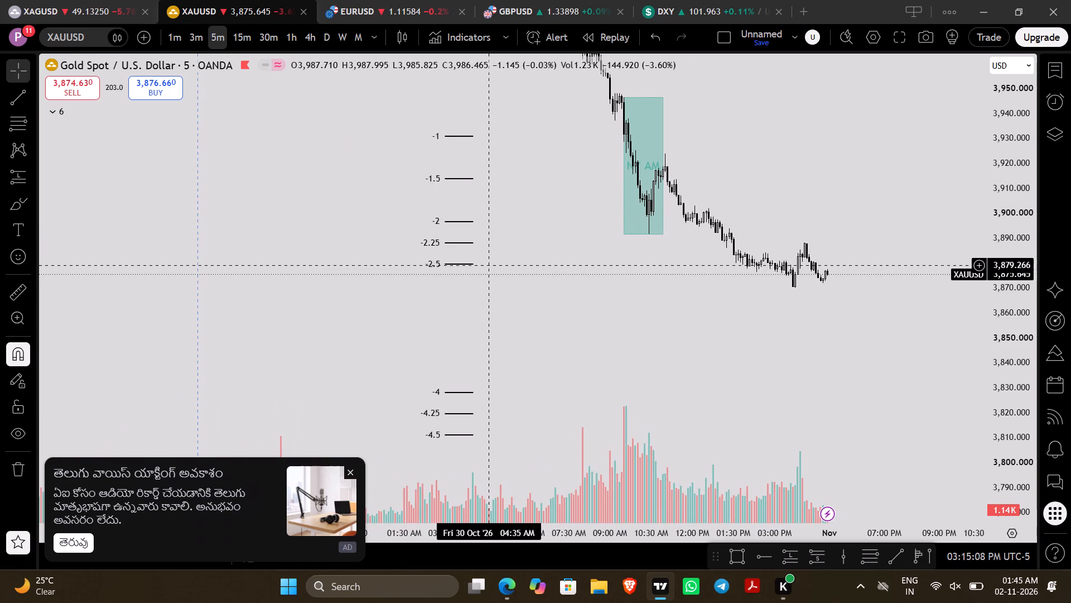
left_click_drag(489, 265, 295, 242)
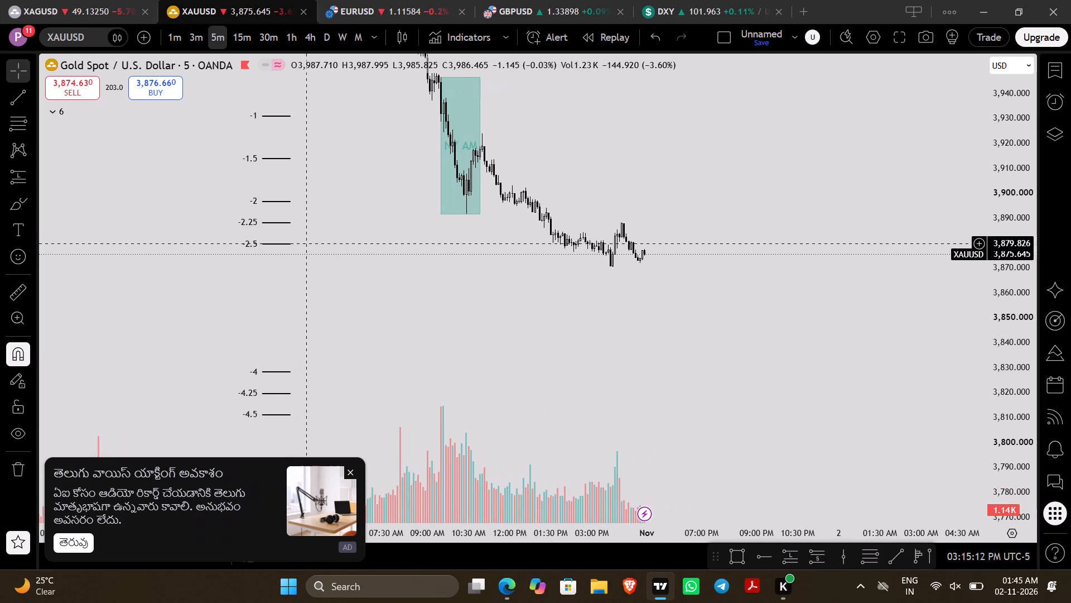
left_click_drag(306, 243, 250, 240)
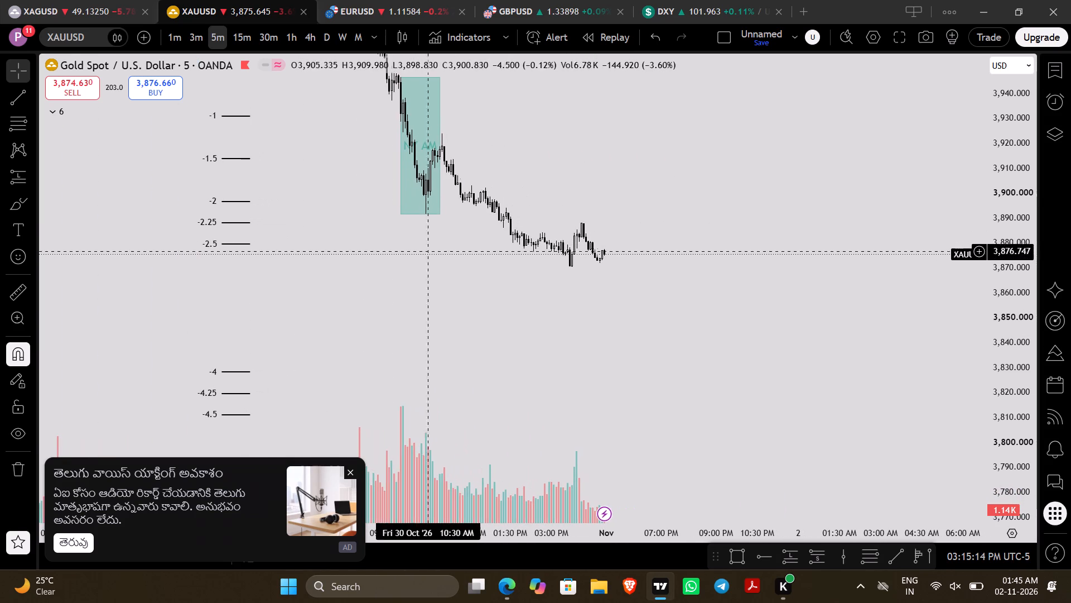
scroll(473, 260, "up", 3)
scroll(473, 260, "down", 1)
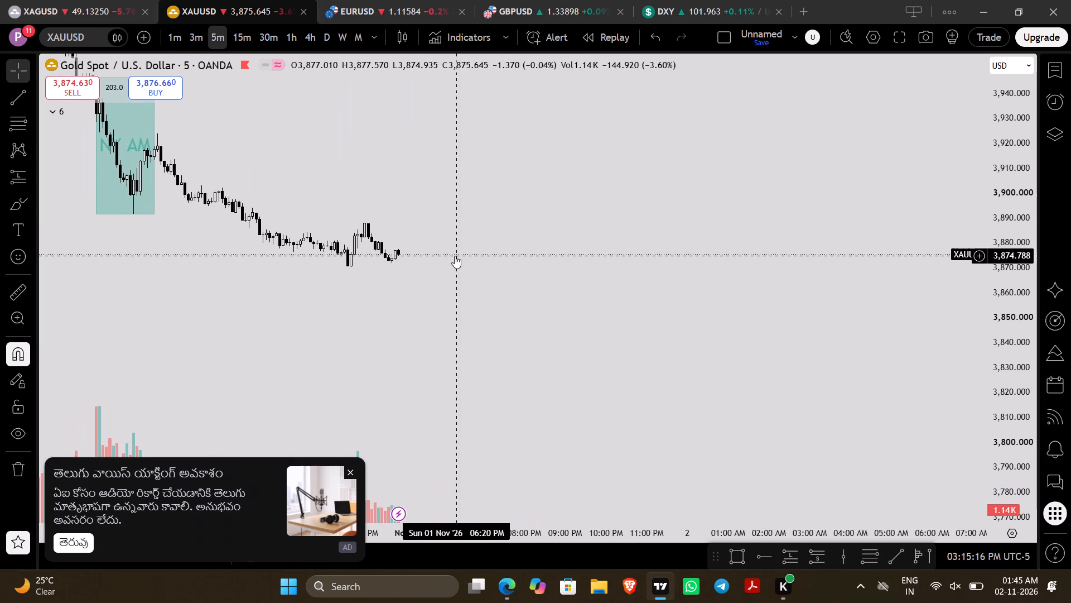
Place a long position at the latest 5-minute candle's close, 3,875.645, with its stop at about 3,868.07.
left_click(24, 181)
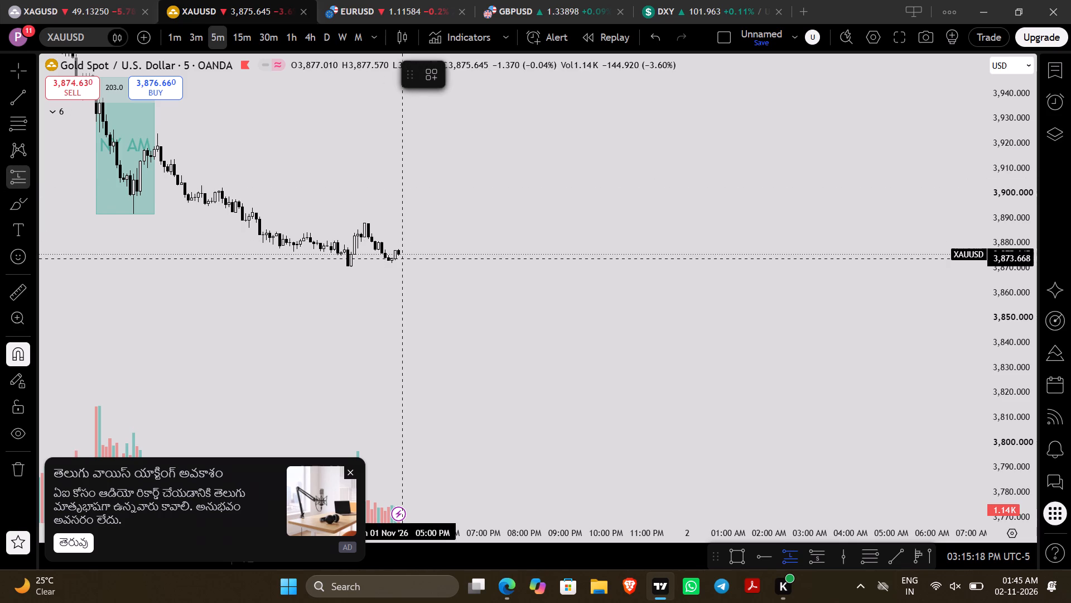
left_click(398, 253)
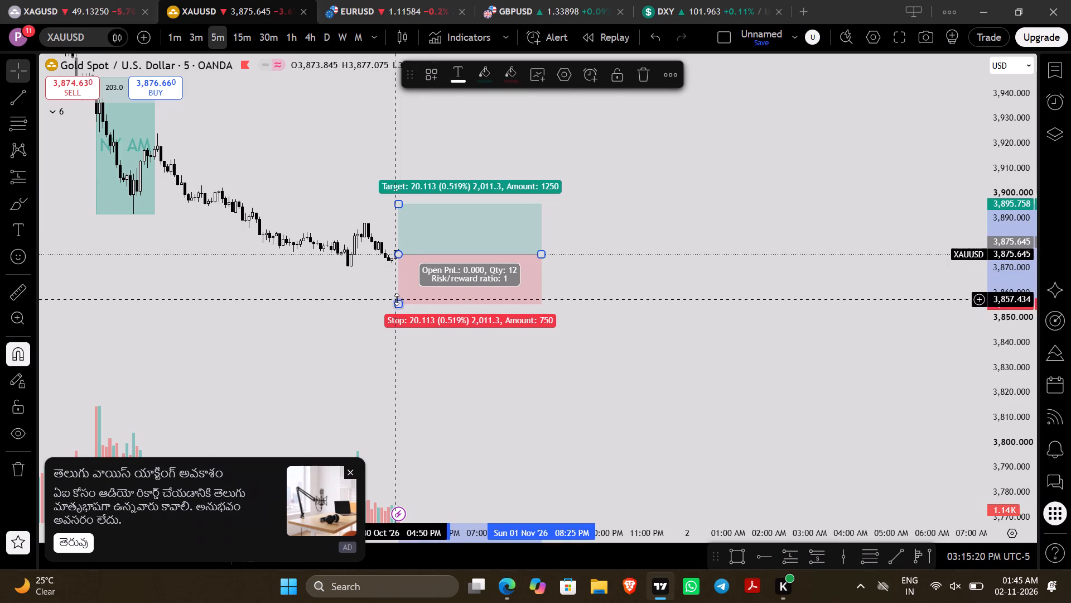
left_click_drag(398, 301, 398, 314)
scroll(398, 314, "down", 4)
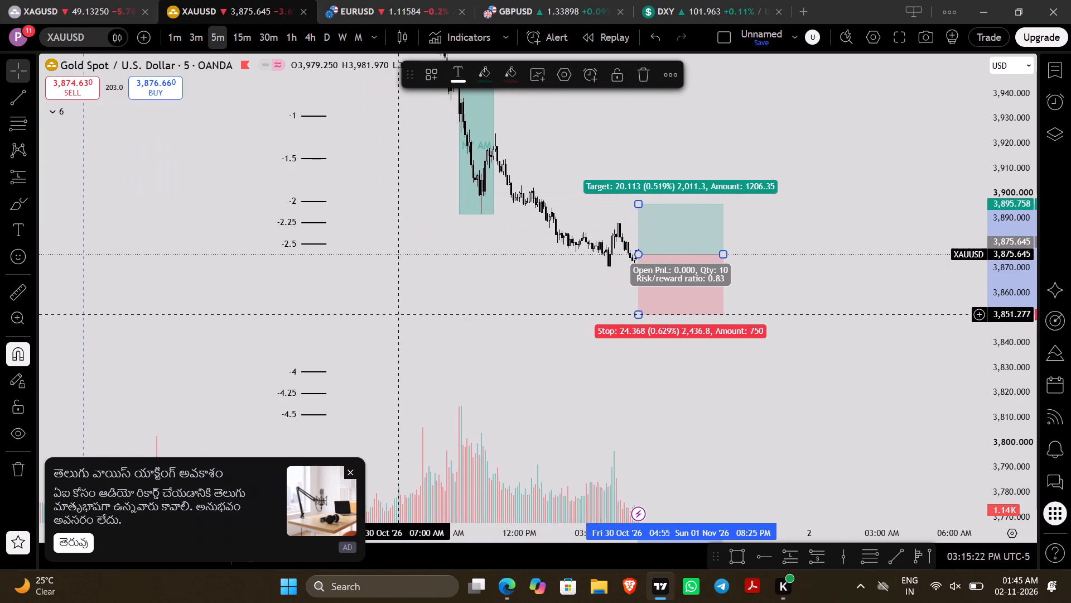
left_click_drag(643, 316, 633, 289)
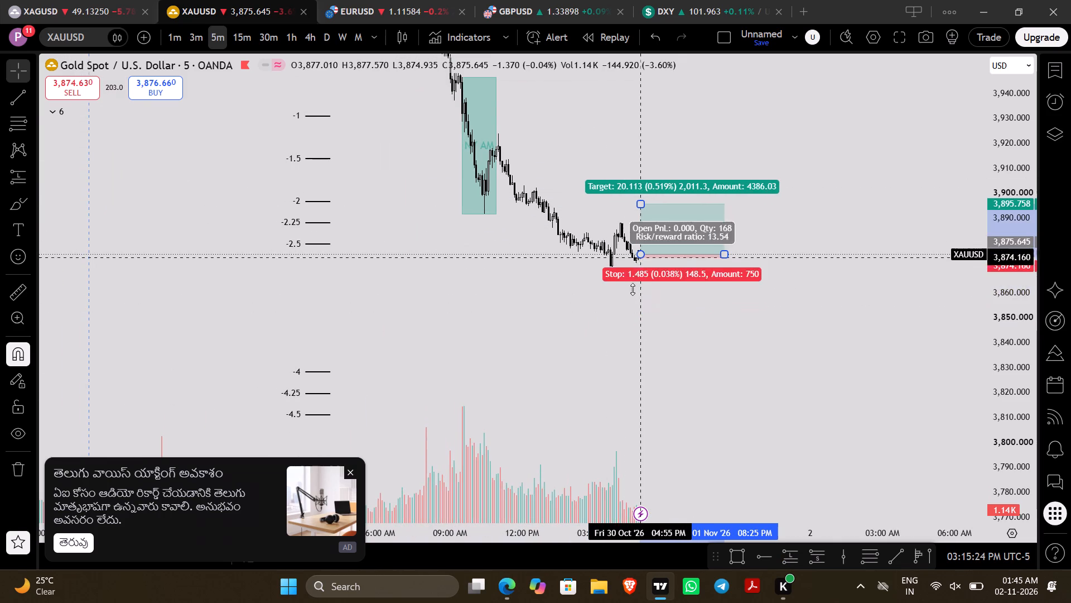
left_click_drag(633, 289, 625, 290)
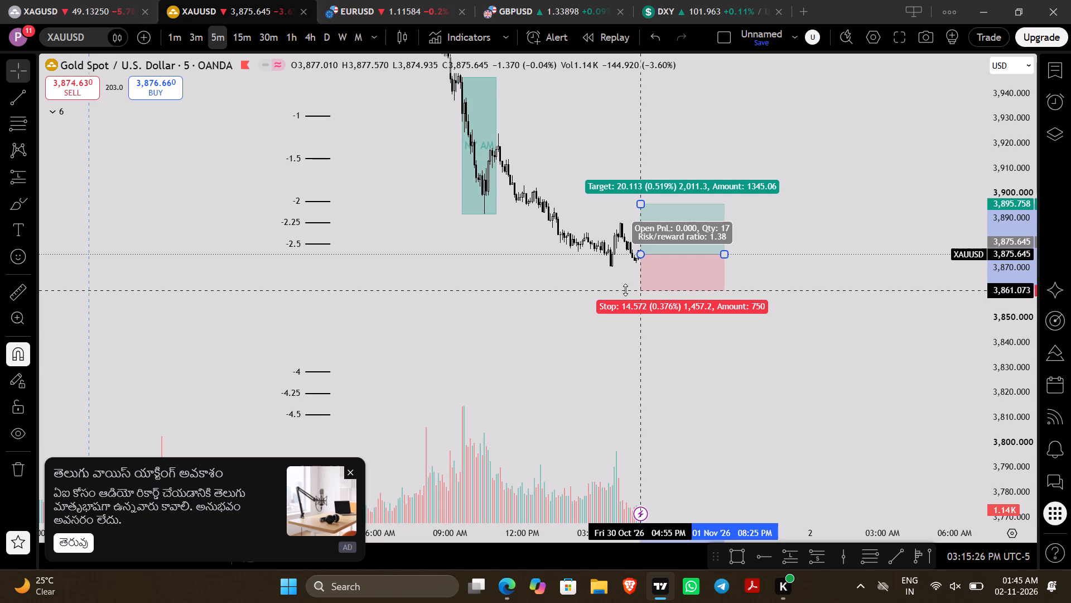
left_click_drag(625, 290, 625, 289)
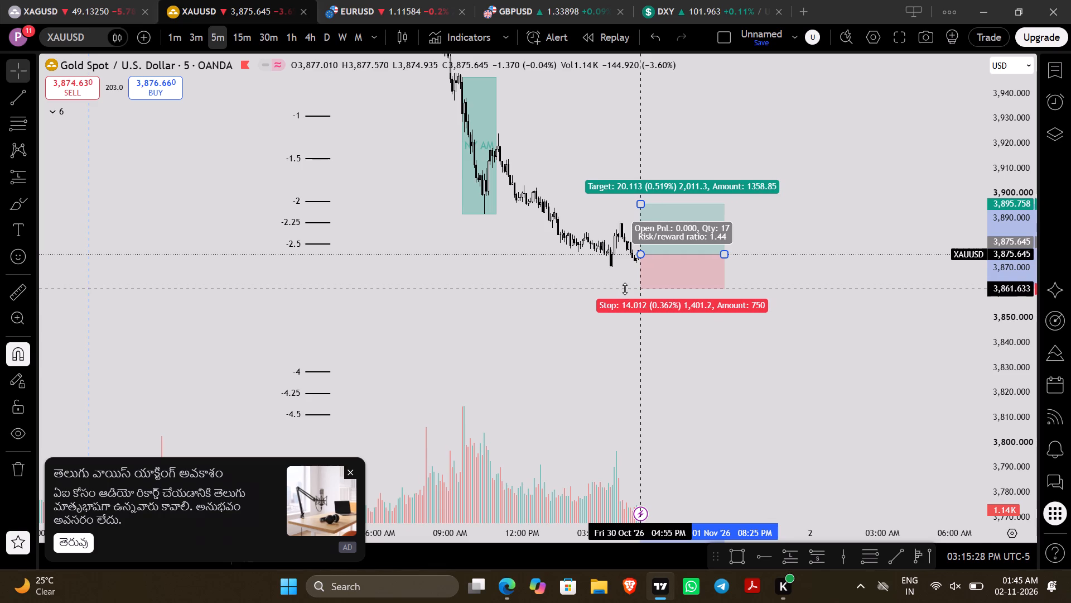
left_click_drag(625, 289, 624, 289)
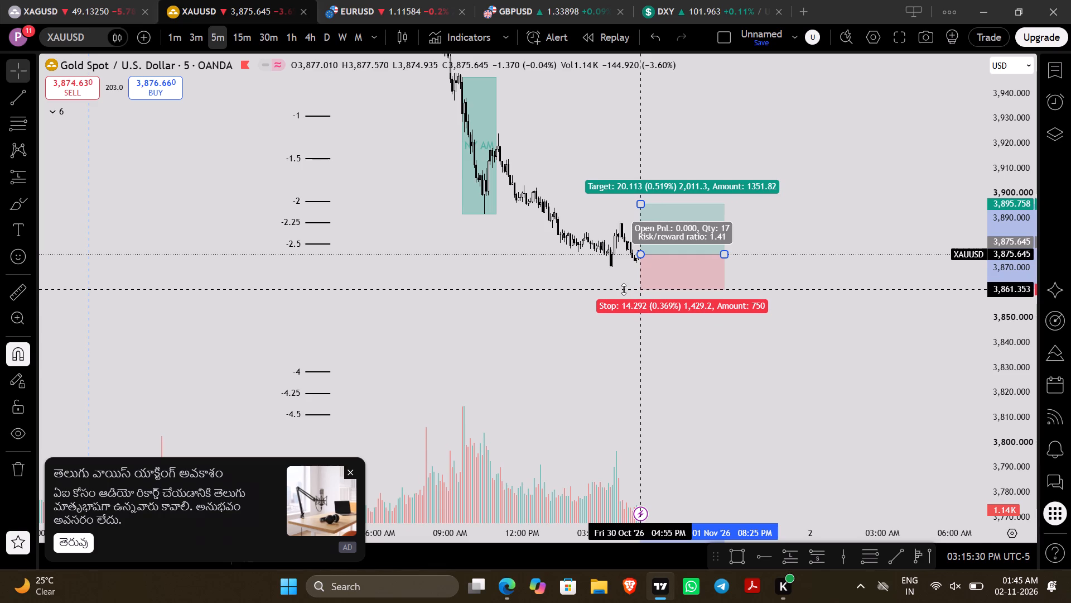
left_click_drag(624, 289, 620, 273)
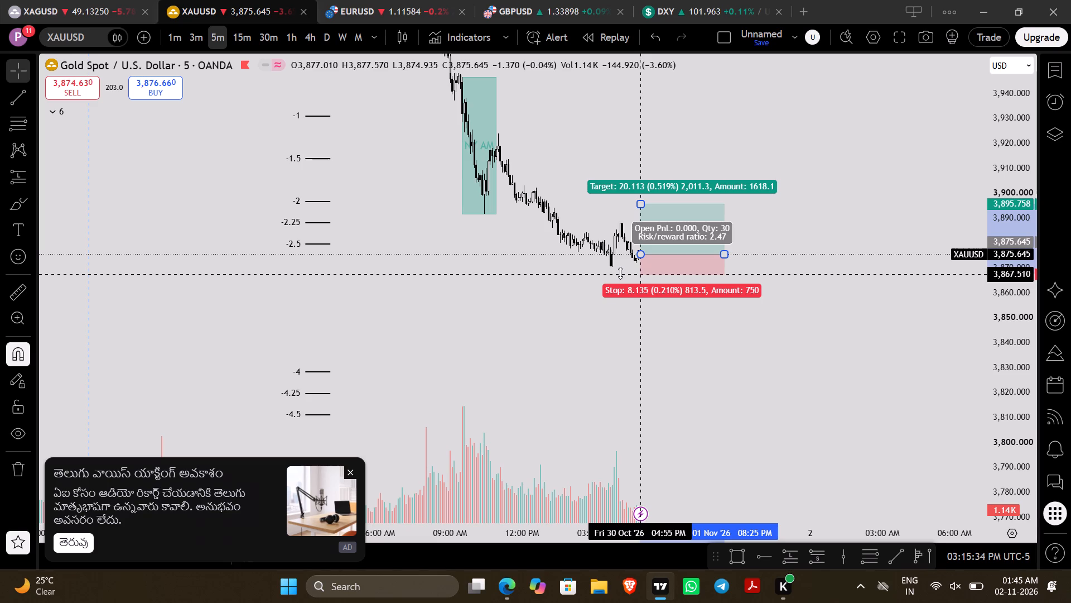
left_click_drag(620, 273, 620, 272)
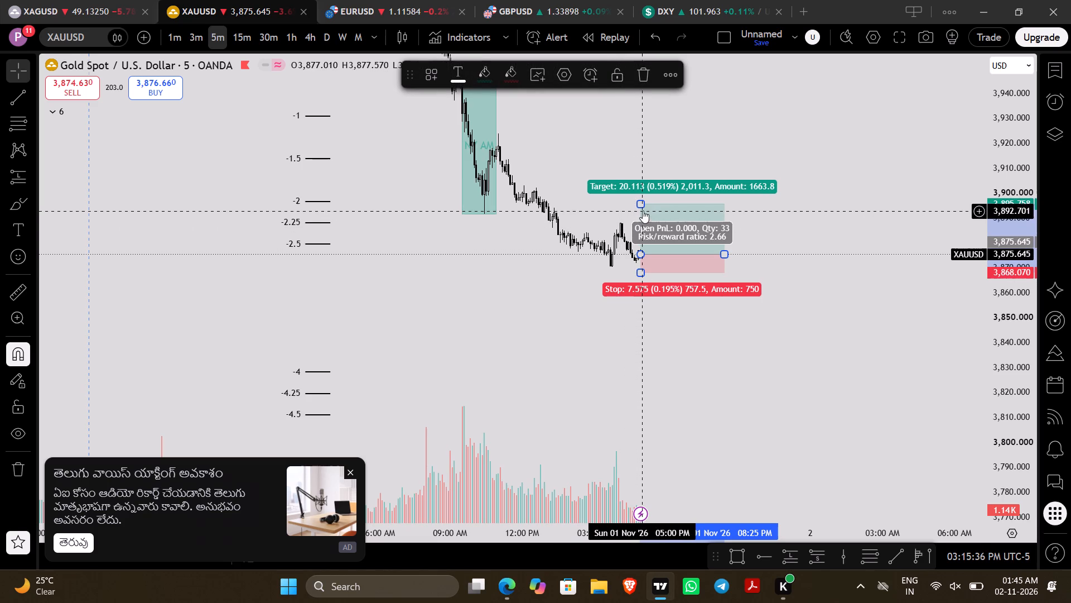
Set the long position's profit target to about 3,892.14.
left_click_drag(641, 202, 635, 186)
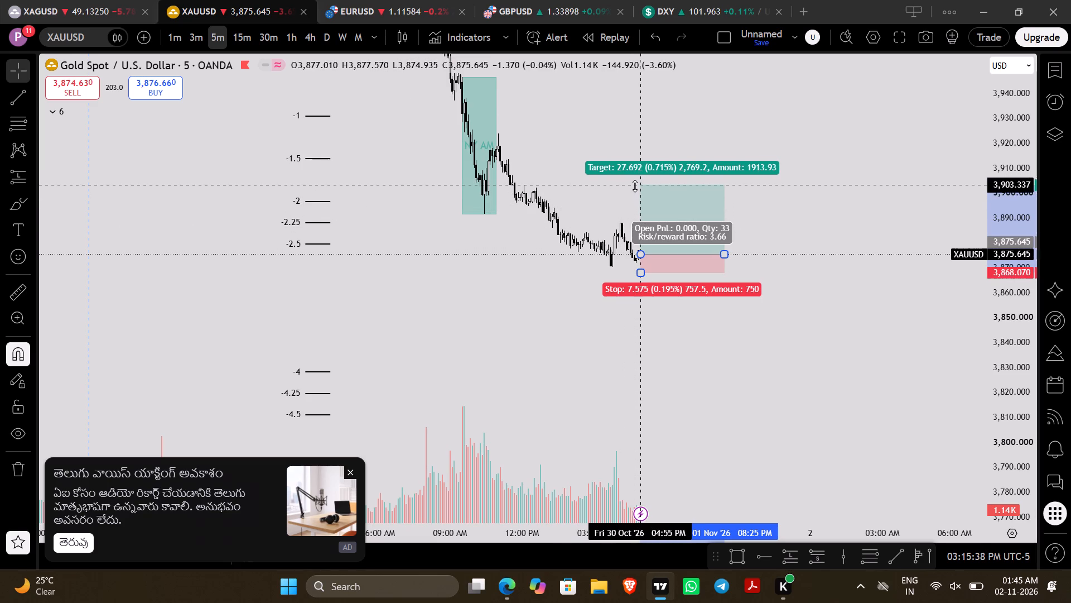
left_click_drag(635, 186, 631, 196)
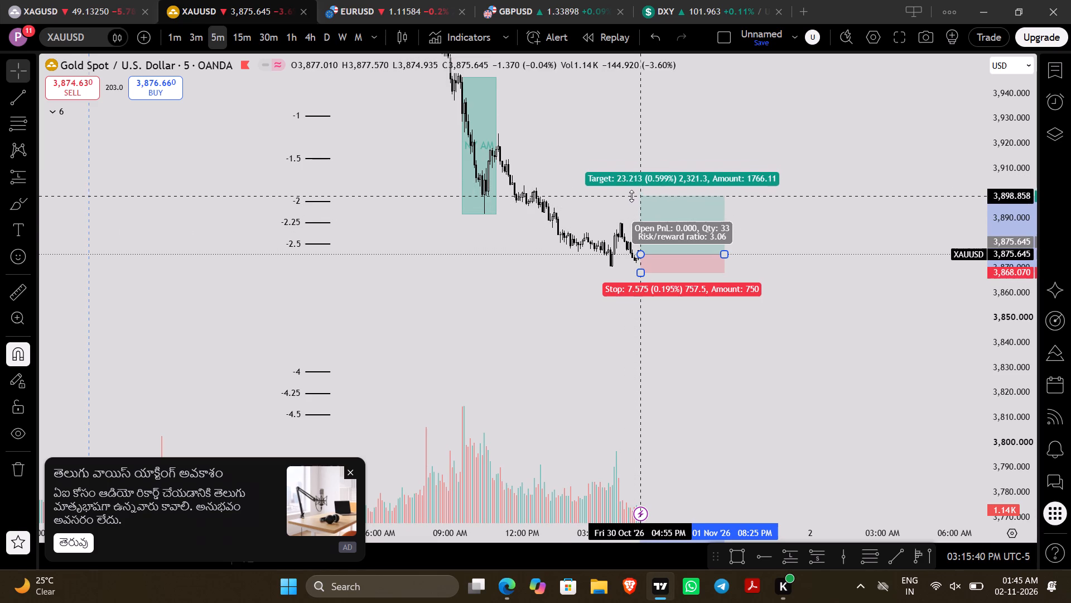
left_click_drag(631, 196, 671, 199)
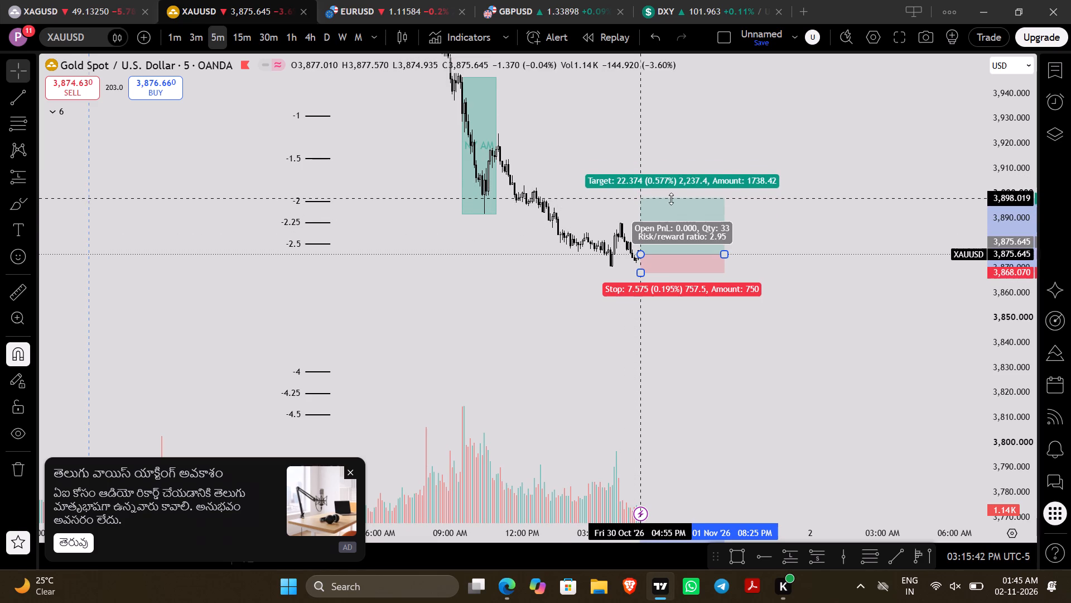
left_click_drag(671, 199, 697, 212)
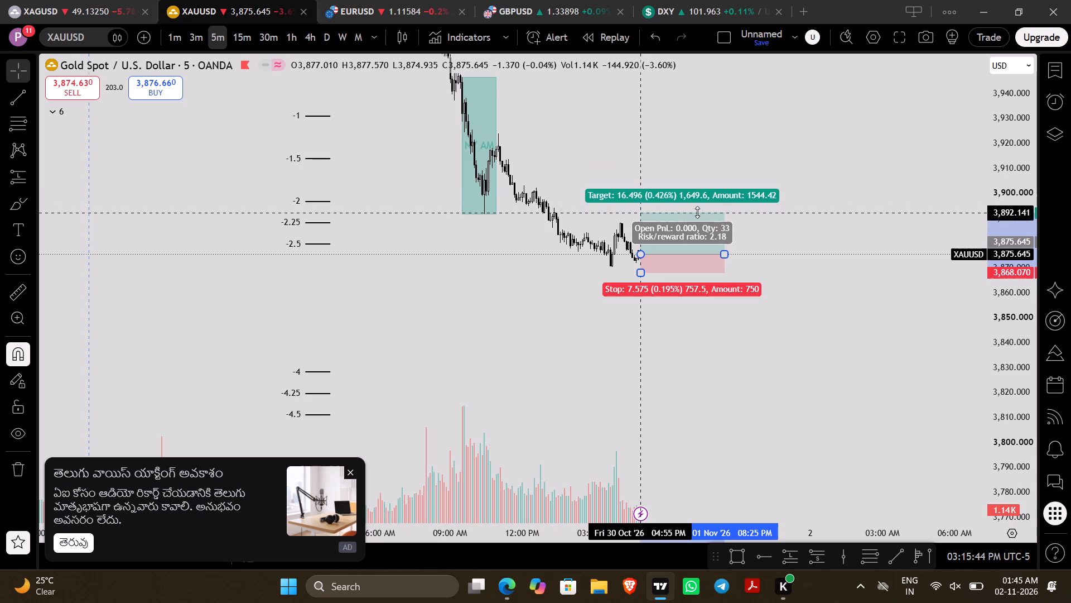
left_click_drag(697, 212, 698, 214)
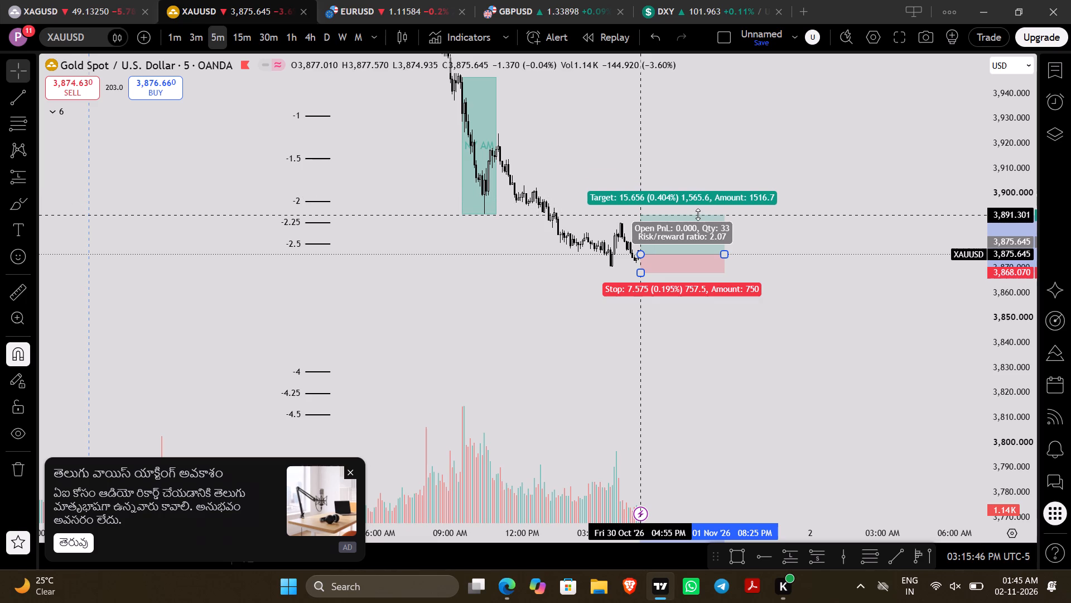
left_click_drag(698, 214, 698, 212)
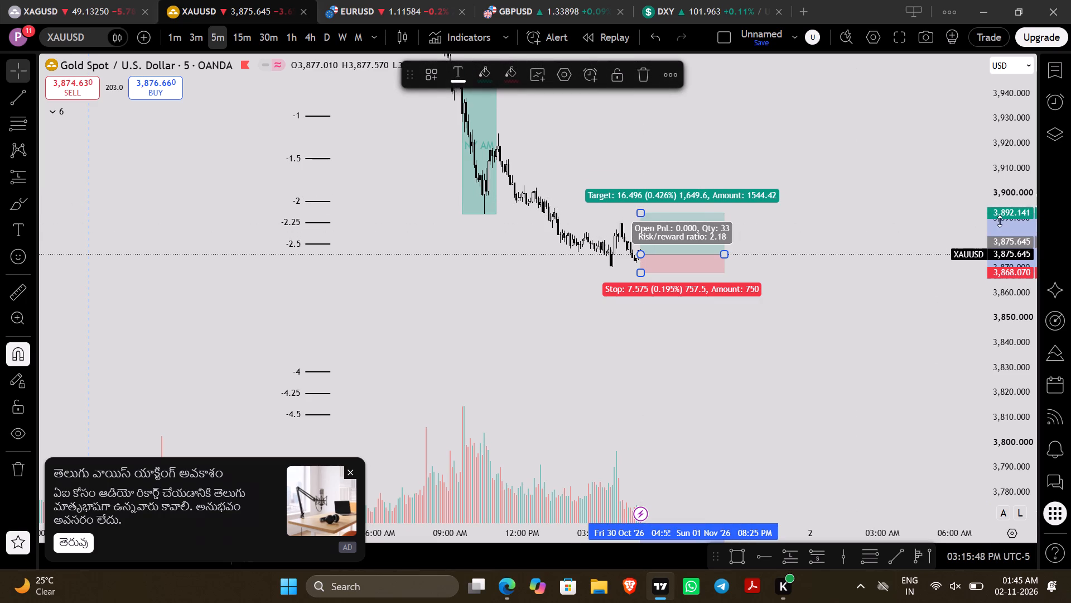
Close the advertisement covering the chart.
scroll(1007, 221, "up", 18)
left_click_drag(863, 196, 813, 400)
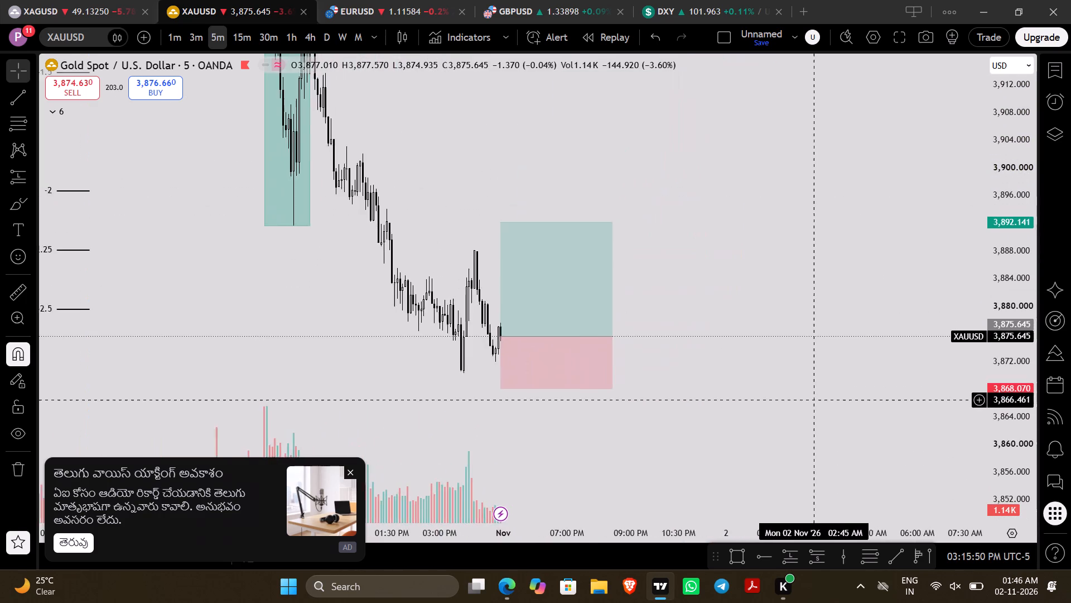
scroll(813, 400, "down", 2)
scroll(813, 400, "up", 3)
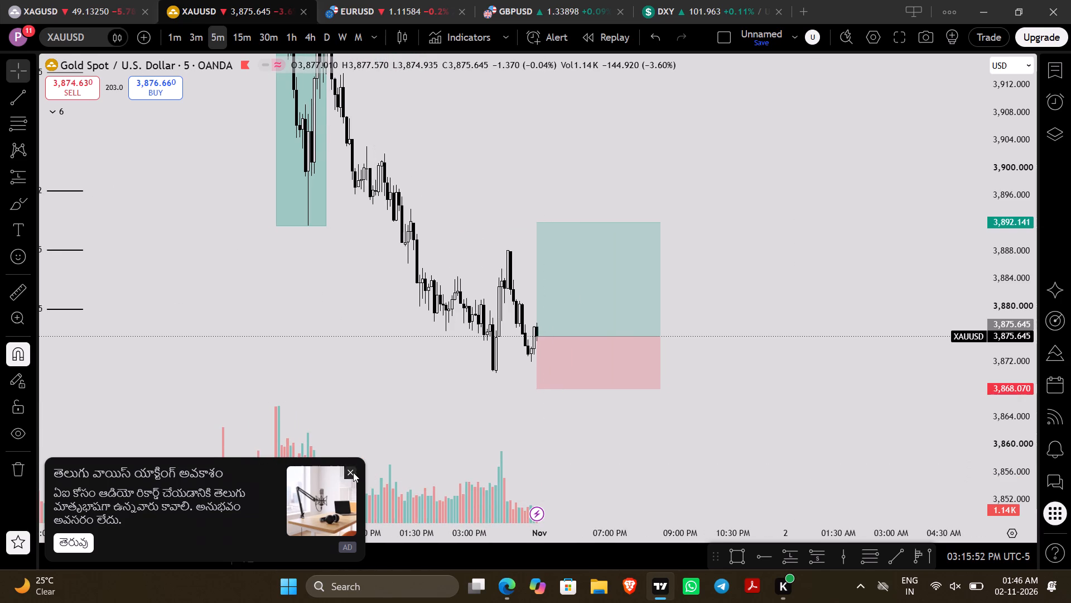
left_click(353, 472)
scroll(442, 381, "up", 5)
scroll(442, 381, "right", 1)
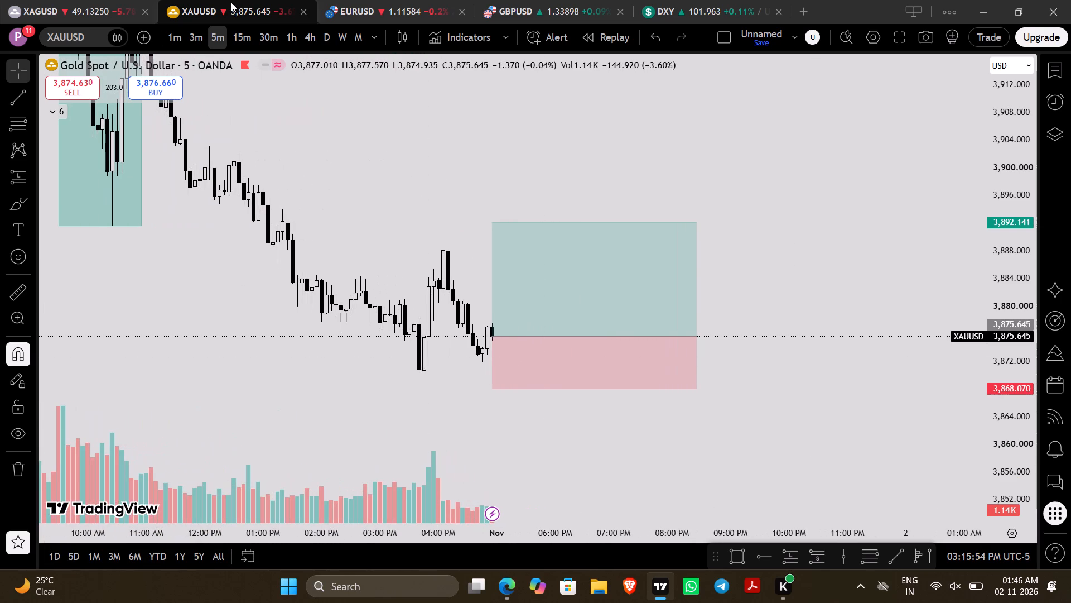
Examine XAUUSD on the daily chart, comparing the latest price with the late-2025 swing low.
left_click(329, 33)
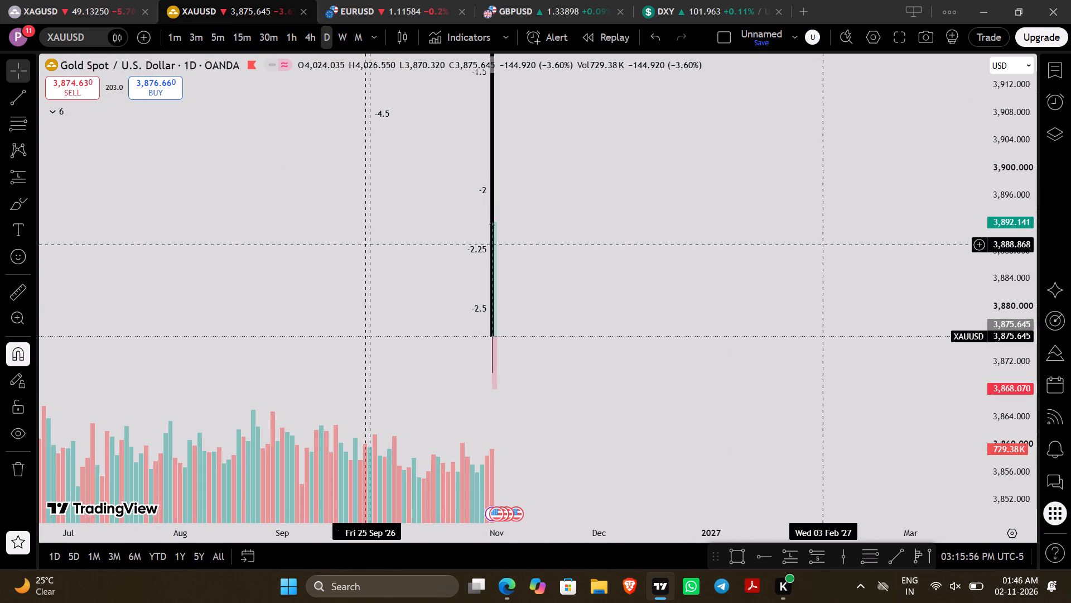
scroll(1025, 265, "down", 16)
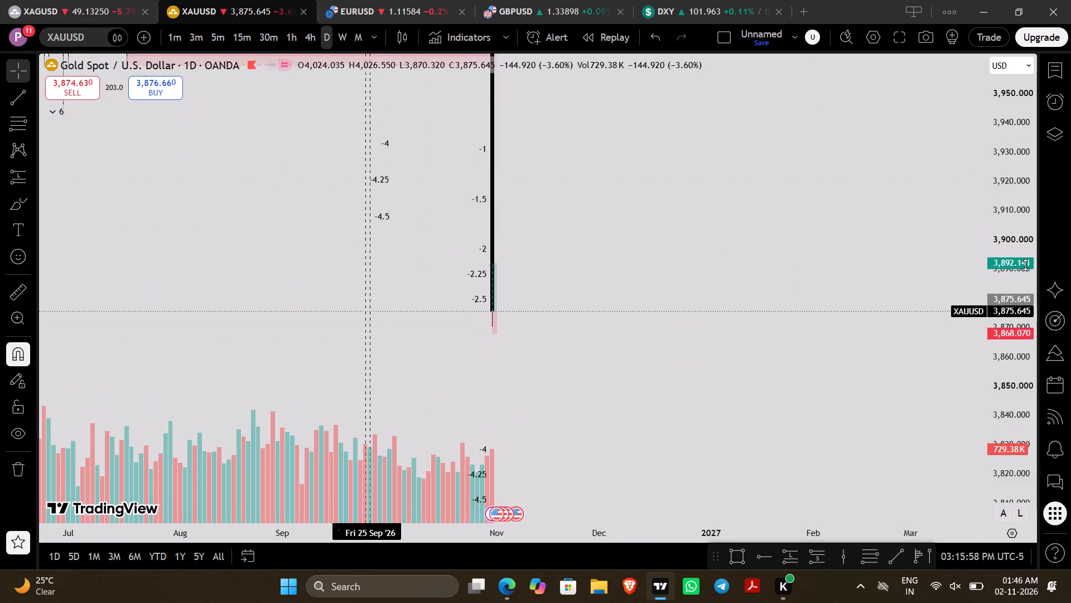
scroll(1025, 265, "down", 7)
scroll(727, 268, "right", 3)
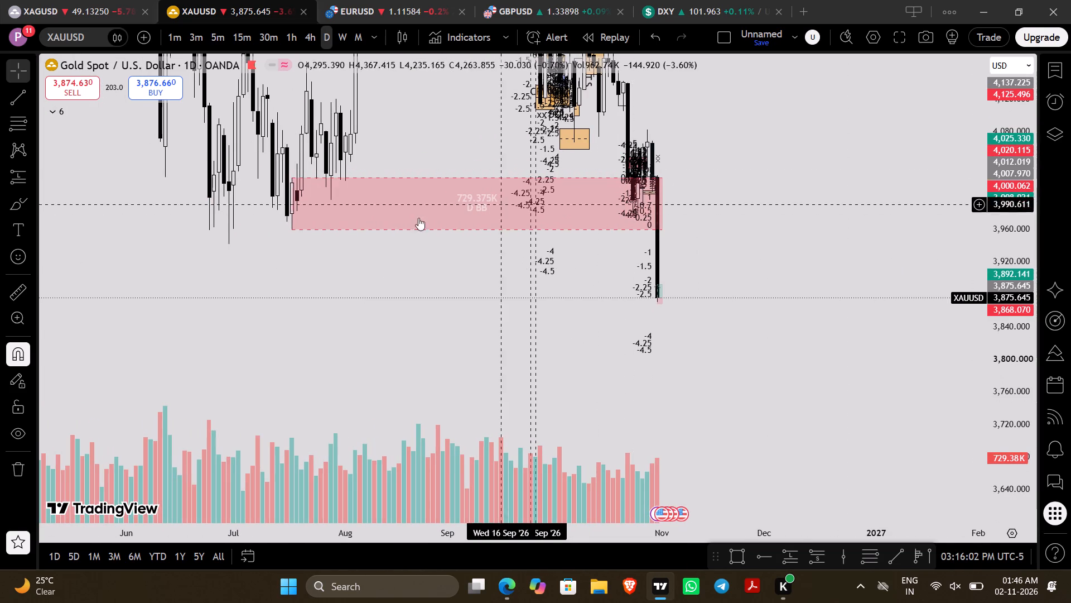
scroll(397, 221, "down", 2)
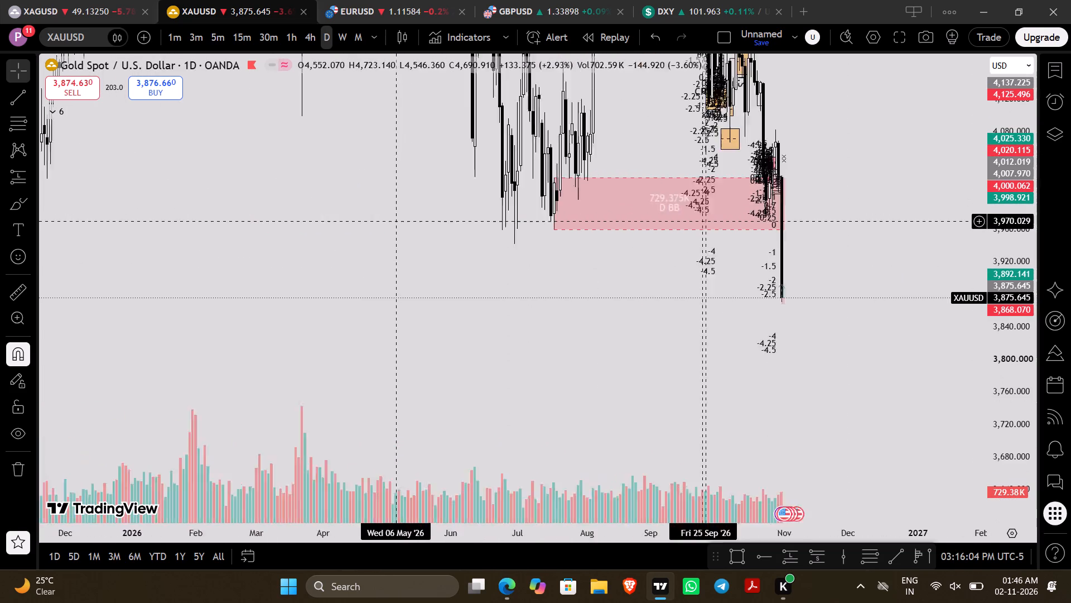
scroll(397, 221, "up", 1)
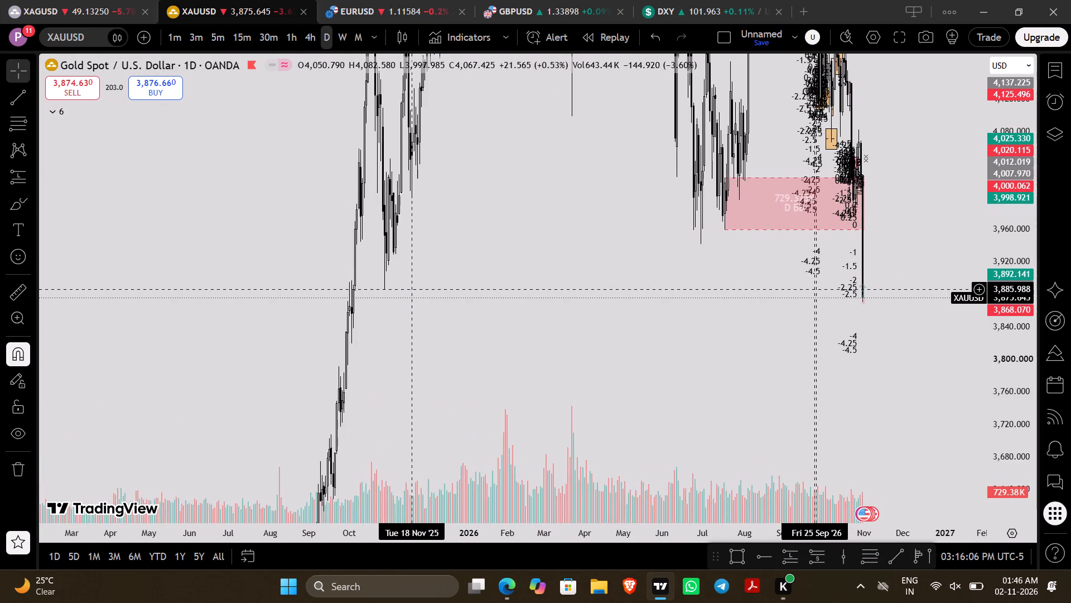
left_click(411, 289)
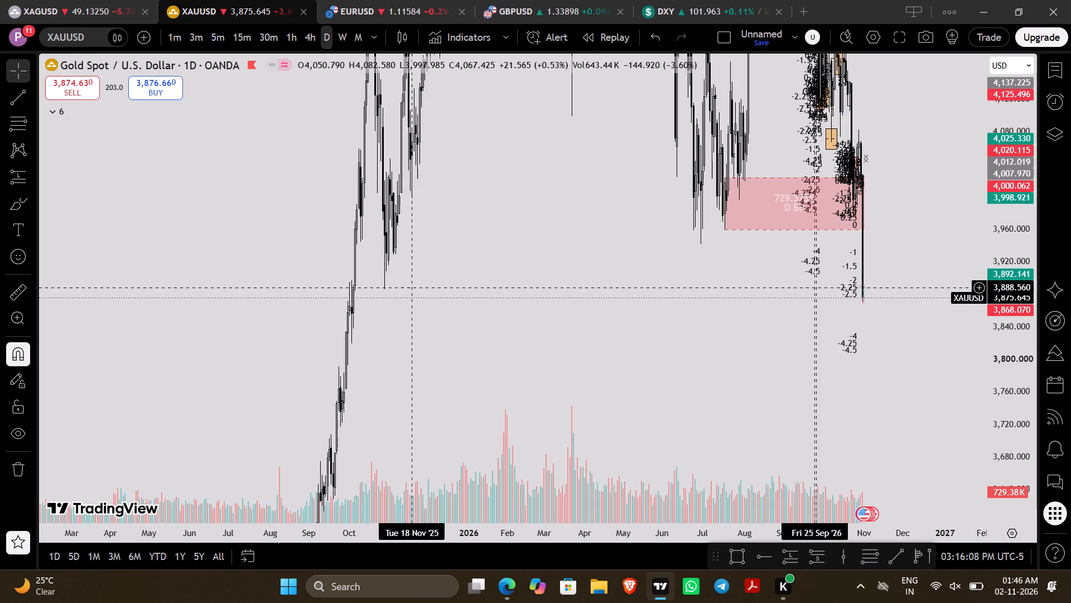
left_click_drag(413, 288, 369, 292)
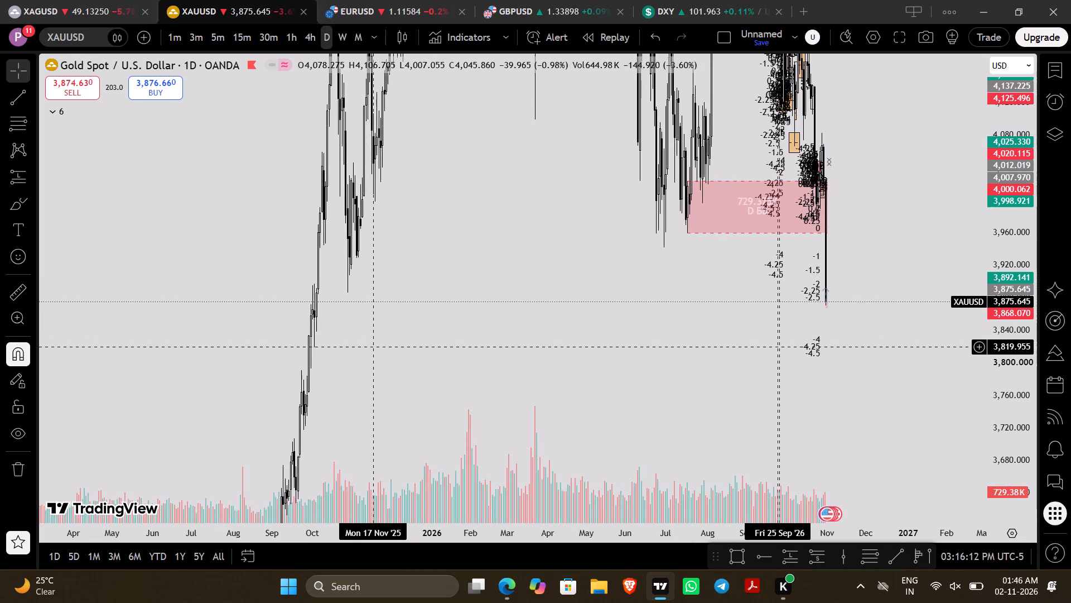
scroll(373, 346, "up", 2)
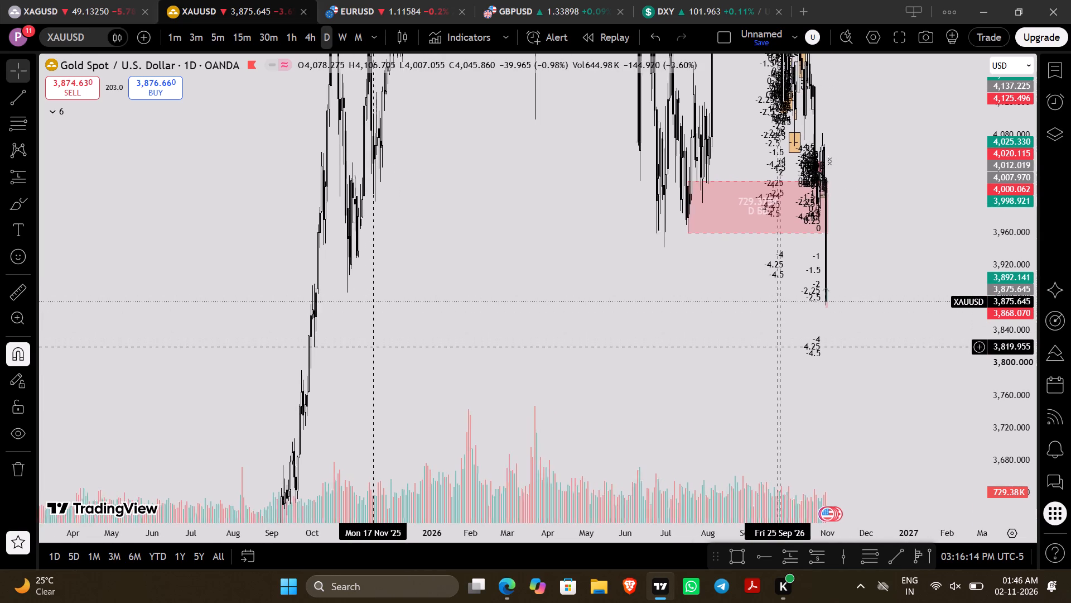
scroll(373, 346, "up", 5)
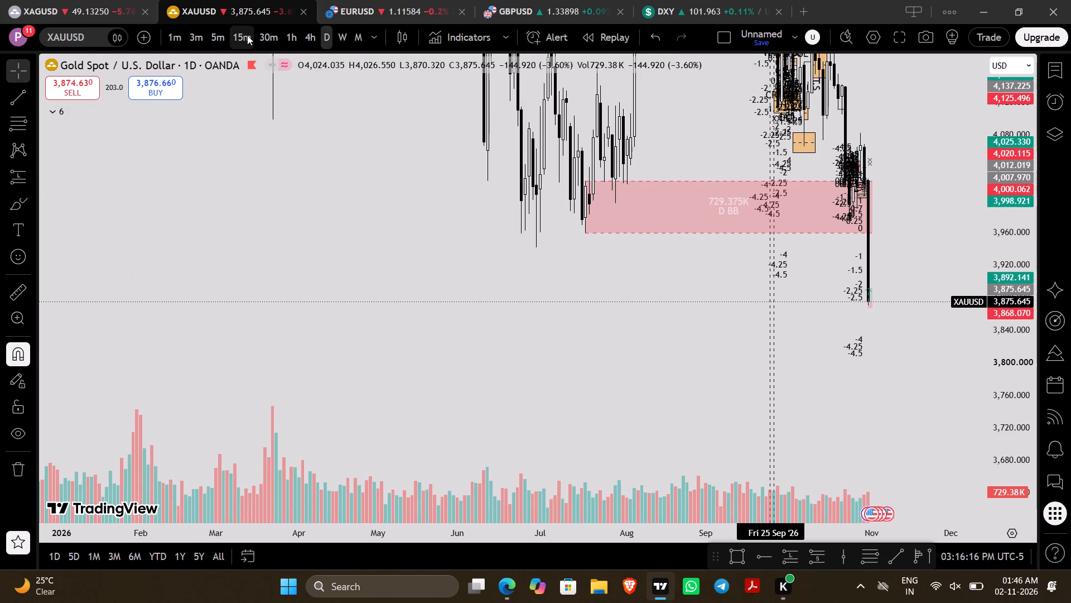
On the 30-minute chart, draw a rectangle between the -4 and -4.5 projection levels, from about 3,828.53 down to 3,811.38.
left_click(257, 33)
scroll(451, 169, "up", 2)
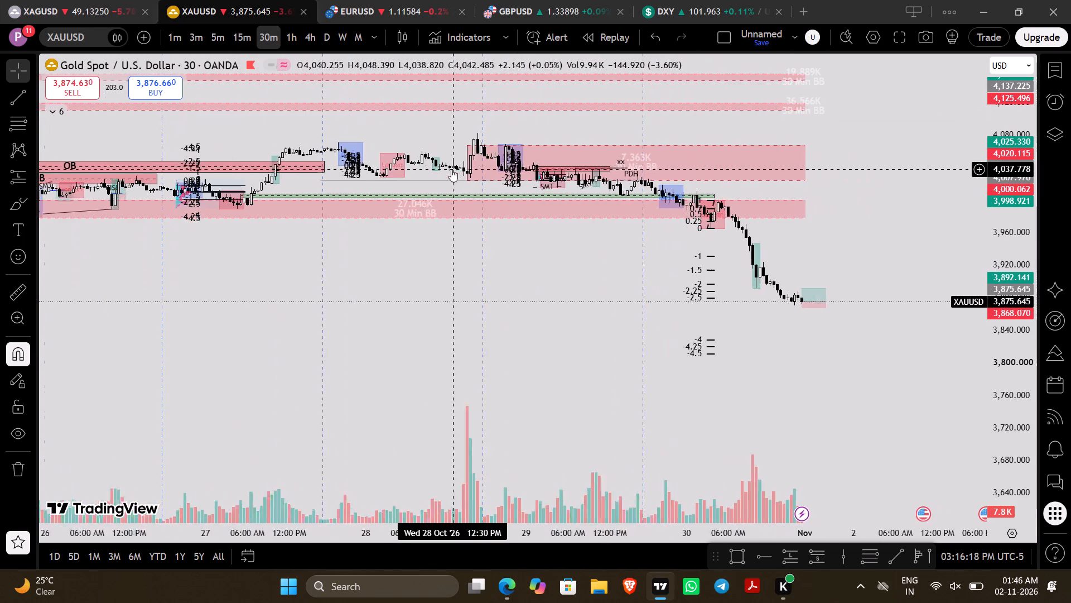
scroll(451, 169, "up", 1)
left_click(818, 296)
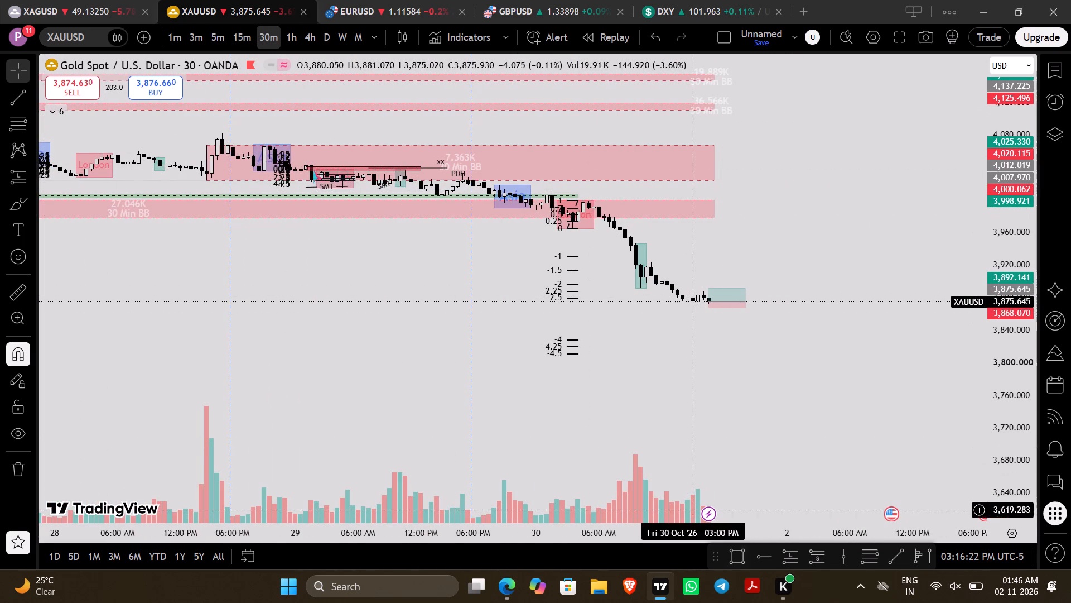
left_click(745, 560)
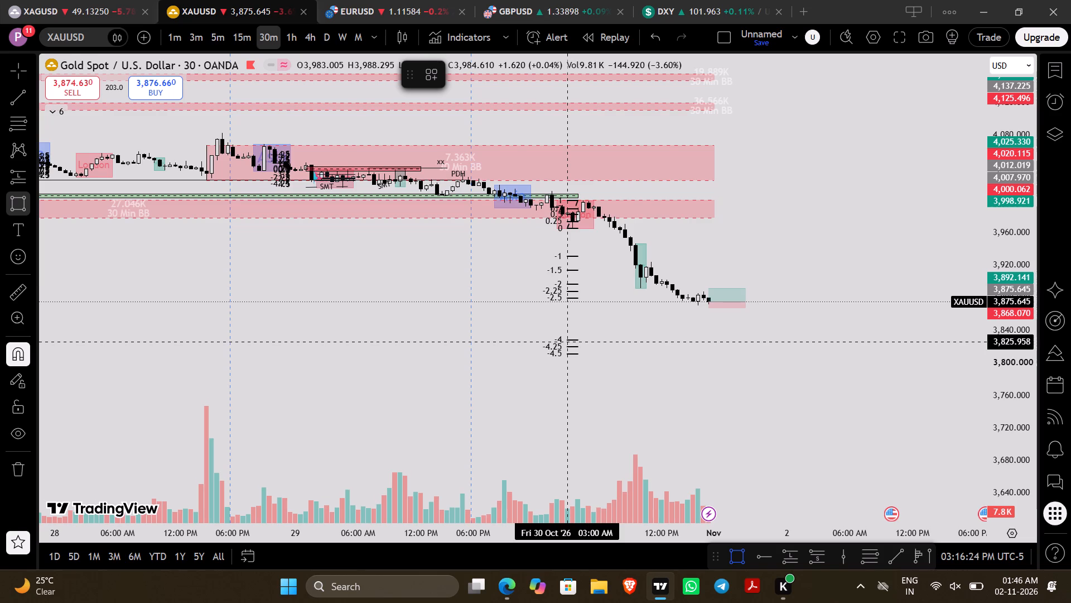
left_click(566, 339)
left_click(568, 351)
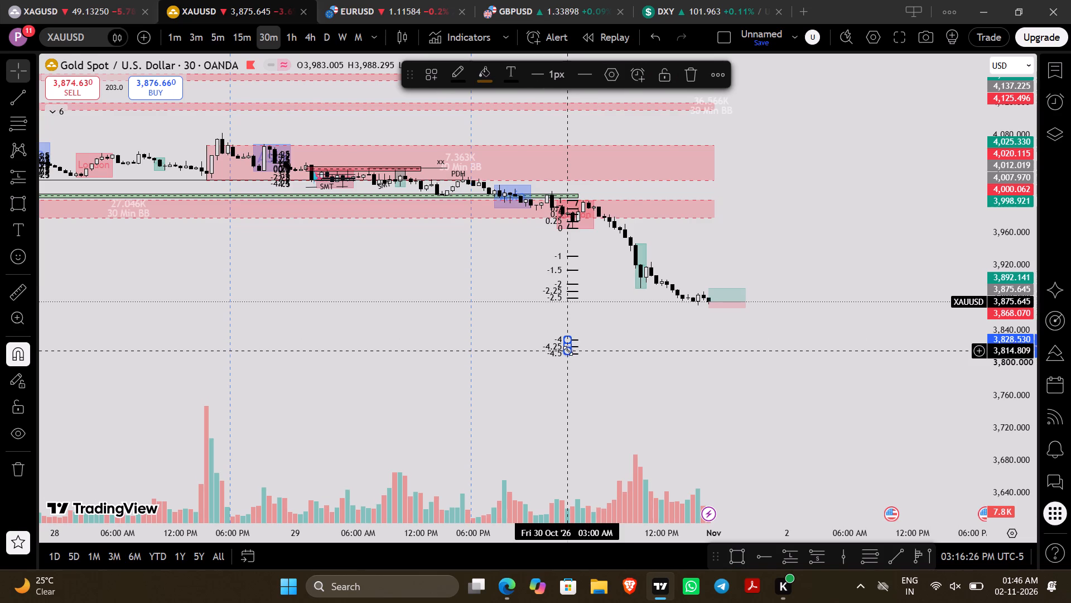
left_click(570, 347)
left_click_drag(570, 347, 570, 352)
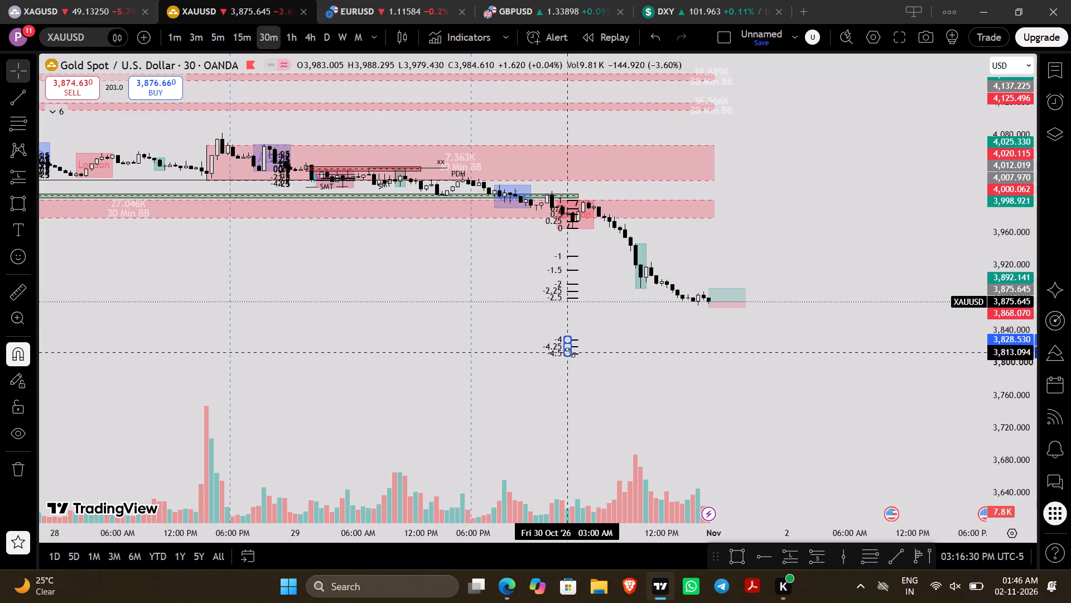
left_click_drag(570, 352, 571, 353)
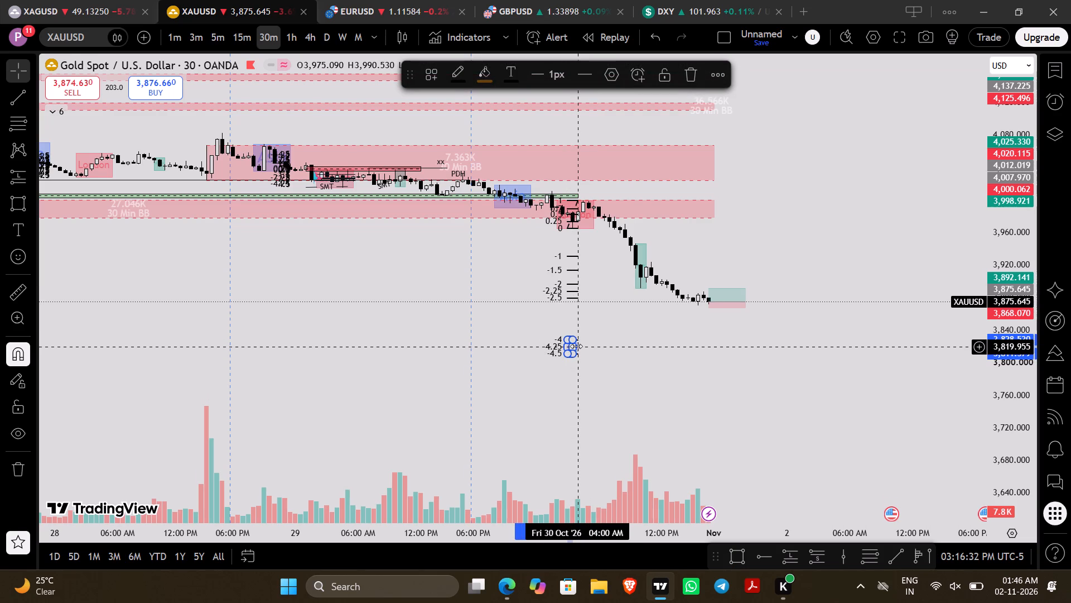
Resize the rectangle horizontally to run from the latest 30-minute candle to Mon 02 Nov '26 09:30 PM.
left_click_drag(576, 346, 829, 329)
scroll(829, 329, "left", 3)
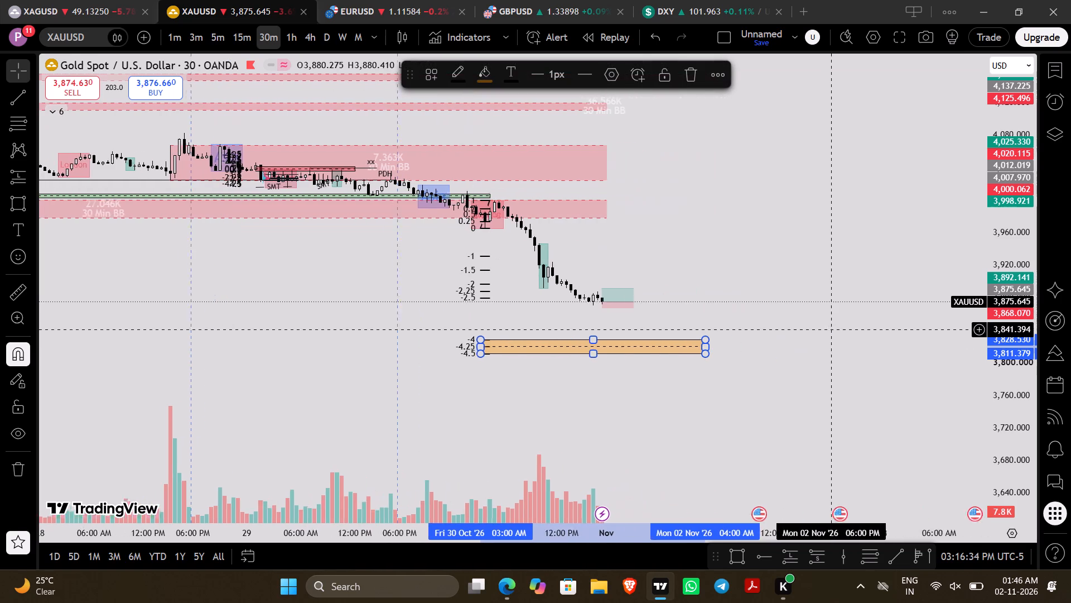
scroll(829, 329, "down", 1)
scroll(1017, 290, "up", 13)
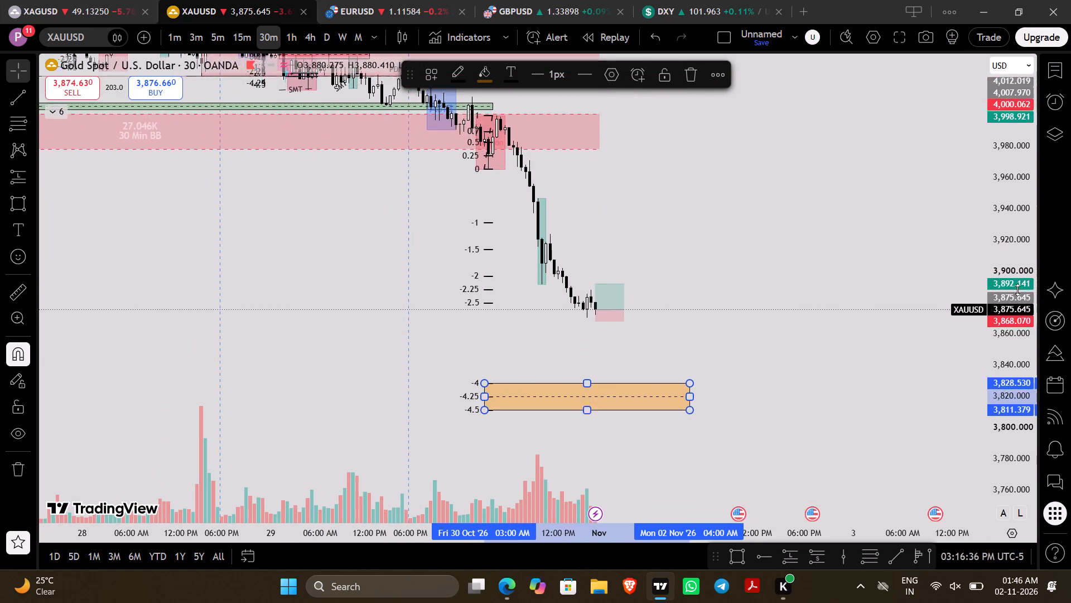
scroll(1017, 290, "up", 2)
left_click_drag(778, 369, 641, 188)
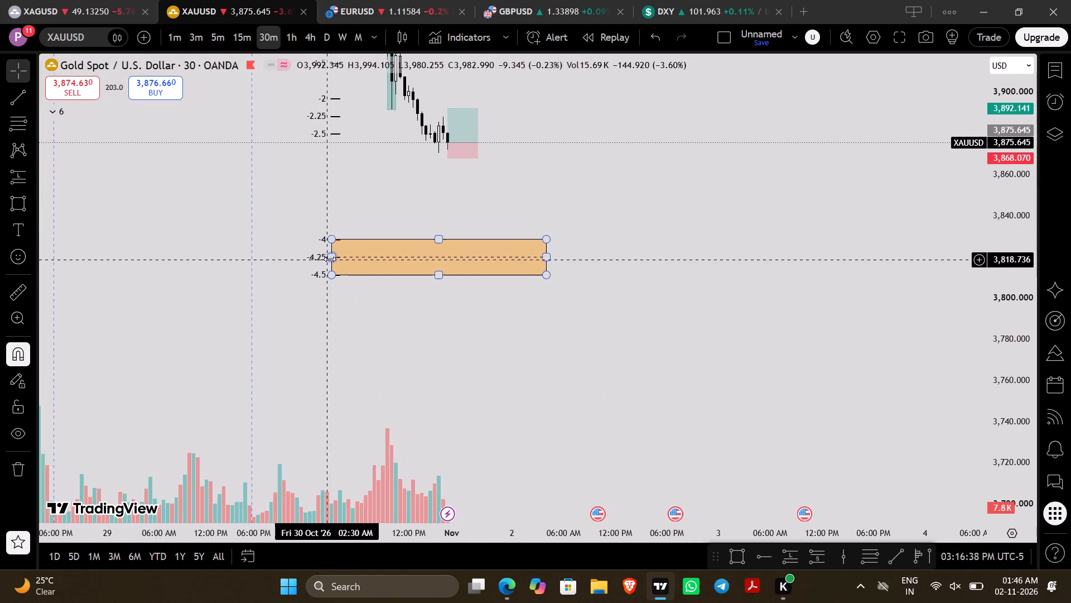
left_click_drag(335, 259, 450, 251)
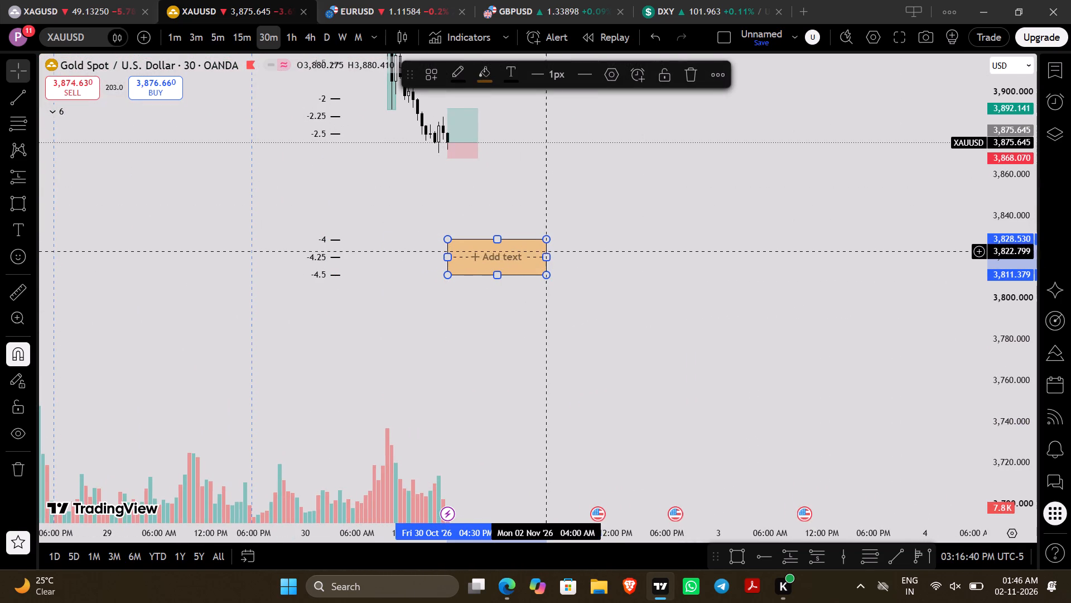
left_click_drag(547, 256, 698, 260)
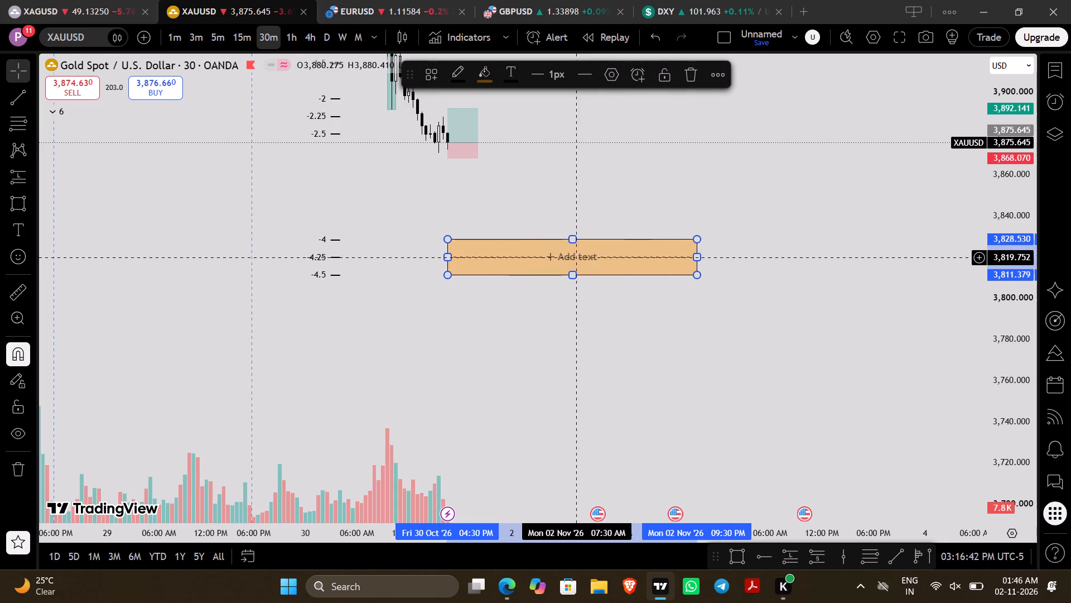
Set the rectangle's border and fill colours to red.
left_click(458, 70)
left_click(459, 116)
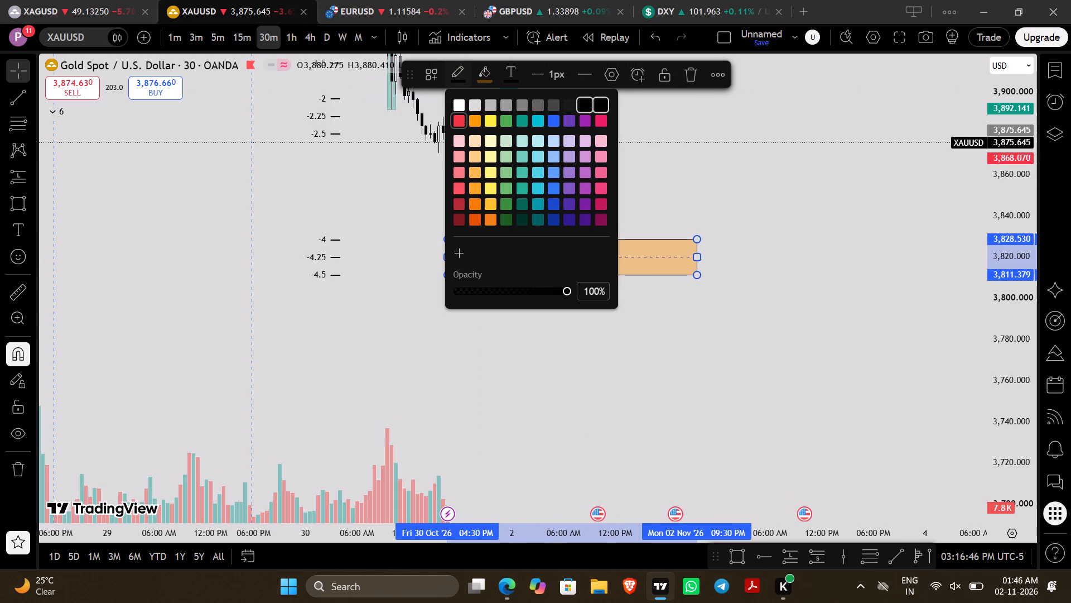
left_click_drag(569, 185, 518, 222)
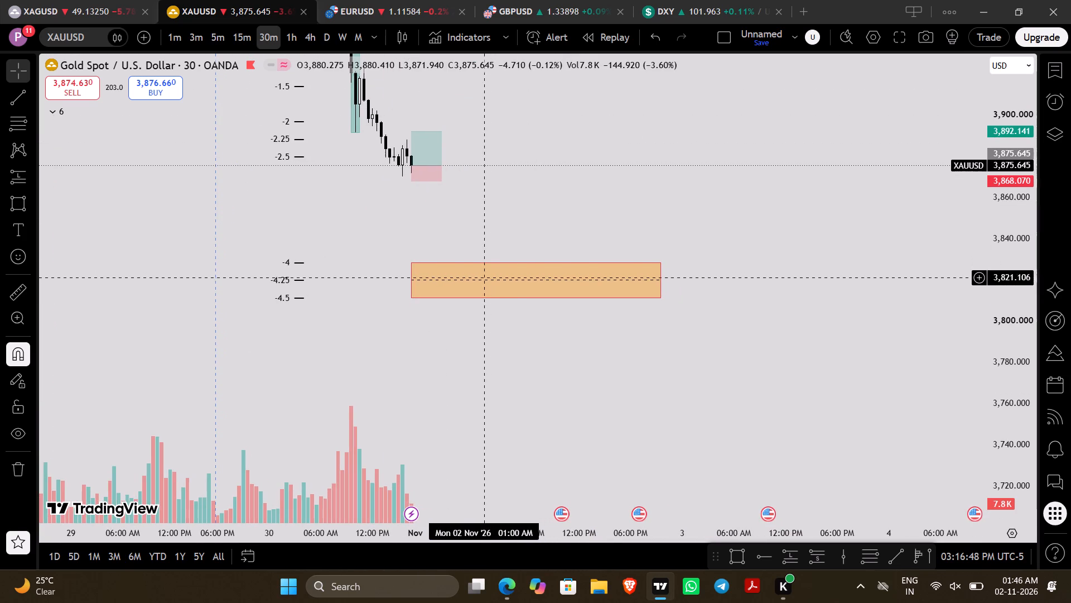
left_click(486, 275)
left_click(480, 264)
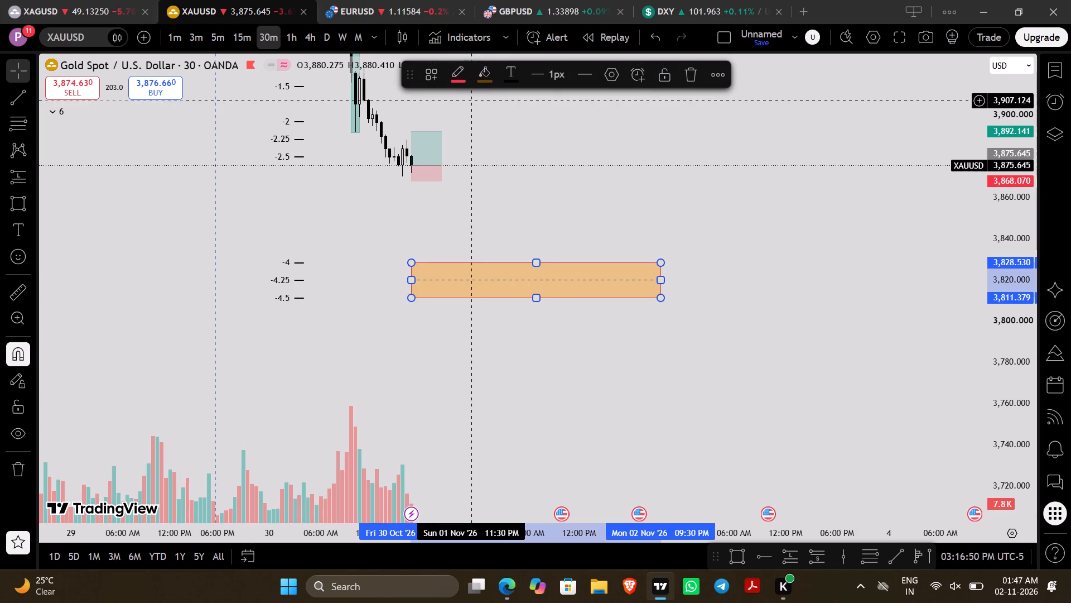
left_click(481, 80)
left_click(482, 123)
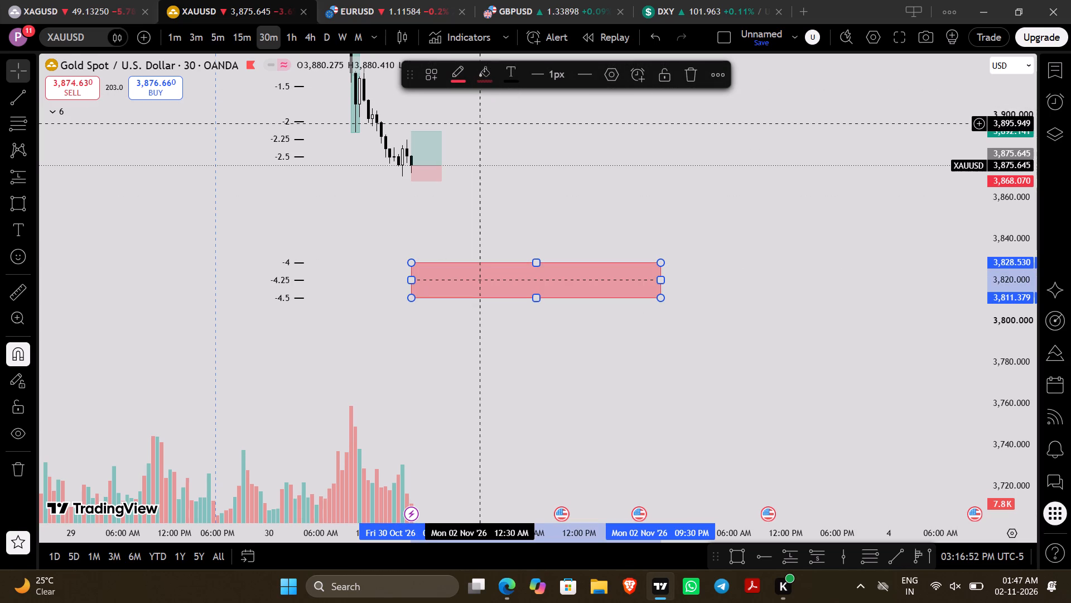
Examine the red -4 to -4.5 zone against earlier price action on the daily chart.
left_click_drag(549, 234, 415, 298)
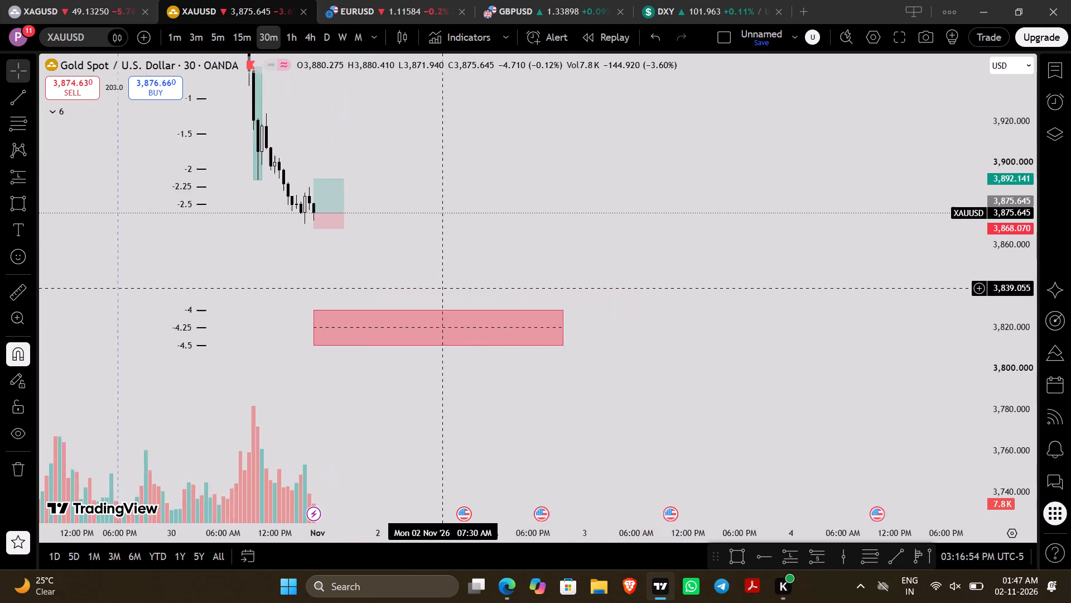
left_click_drag(415, 298, 374, 308)
scroll(374, 308, "down", 1)
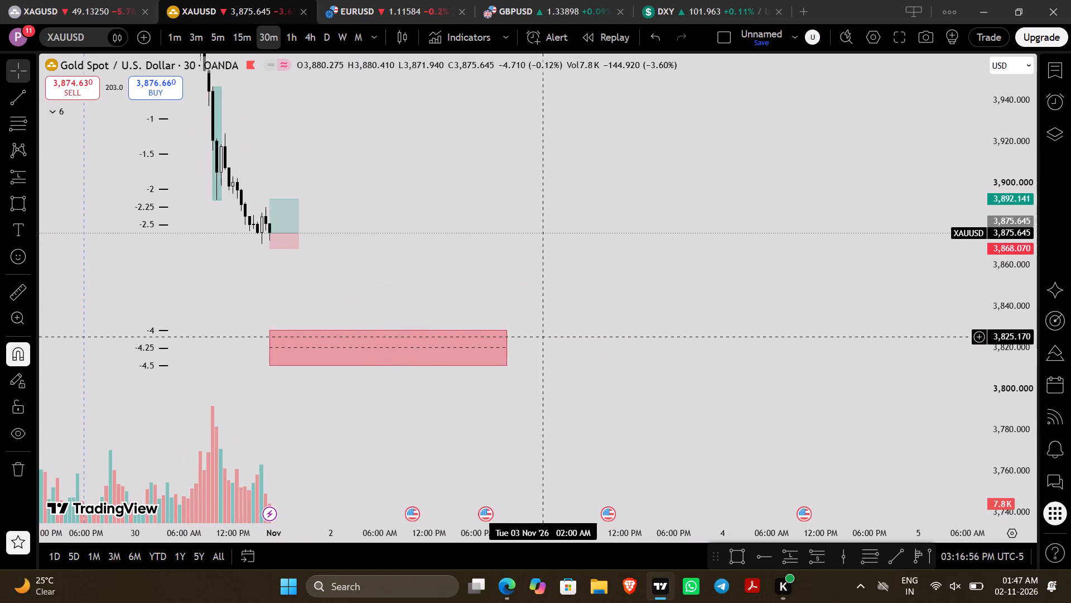
scroll(543, 337, "down", 2)
left_click_drag(601, 247, 643, 181)
scroll(643, 181, "left", 2)
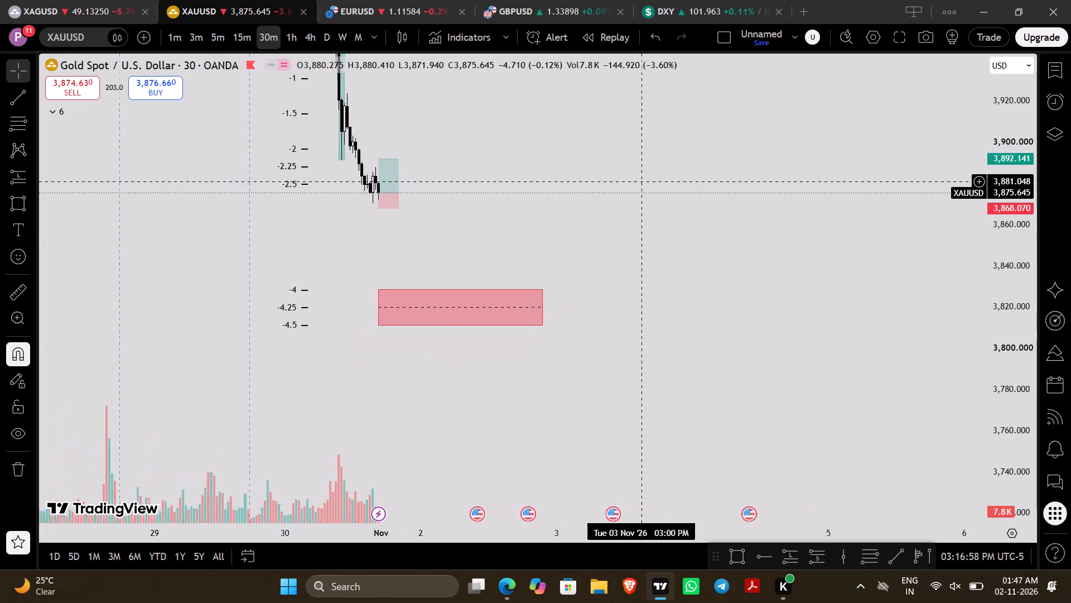
left_click(327, 41)
scroll(415, 274, "right", 4)
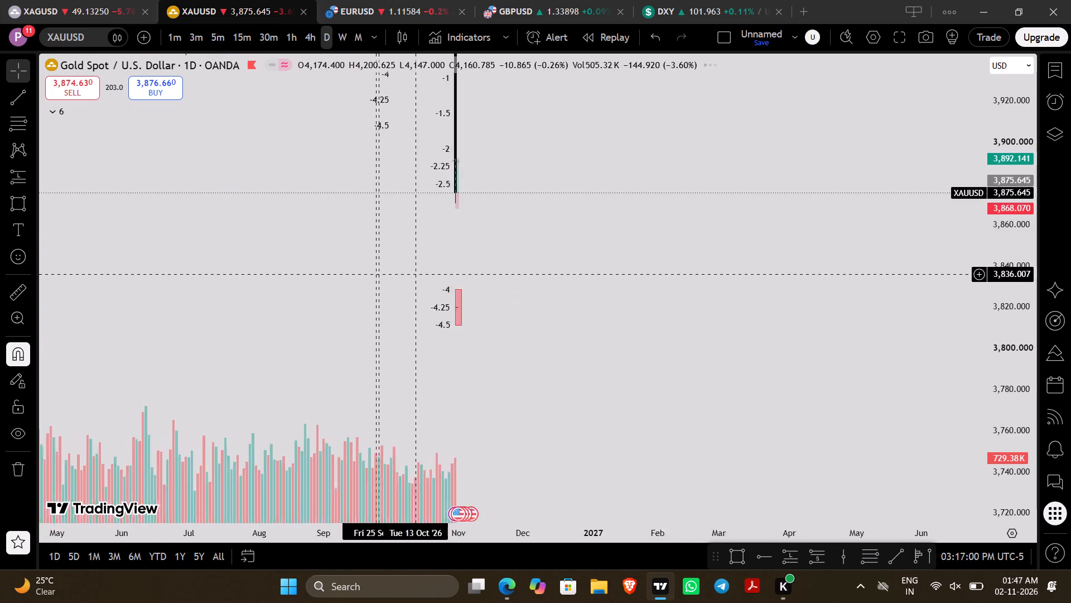
scroll(415, 274, "up", 2)
scroll(415, 274, "down", 10)
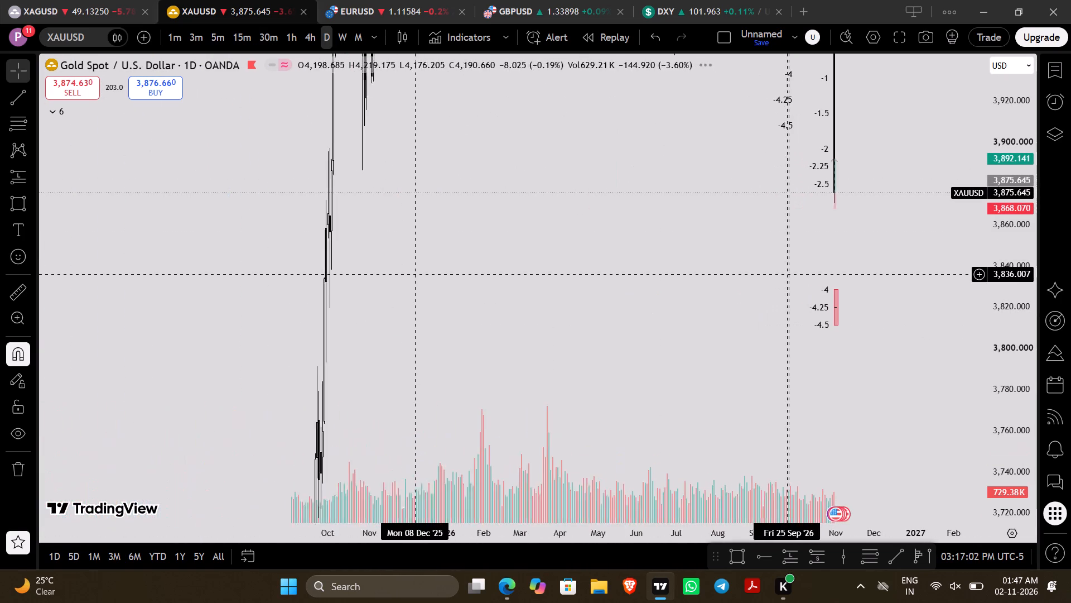
Examine the weekly chart's rally from September 2025 onward in relation to the latest price and the red zone.
left_click(342, 39)
scroll(426, 303, "up", 3)
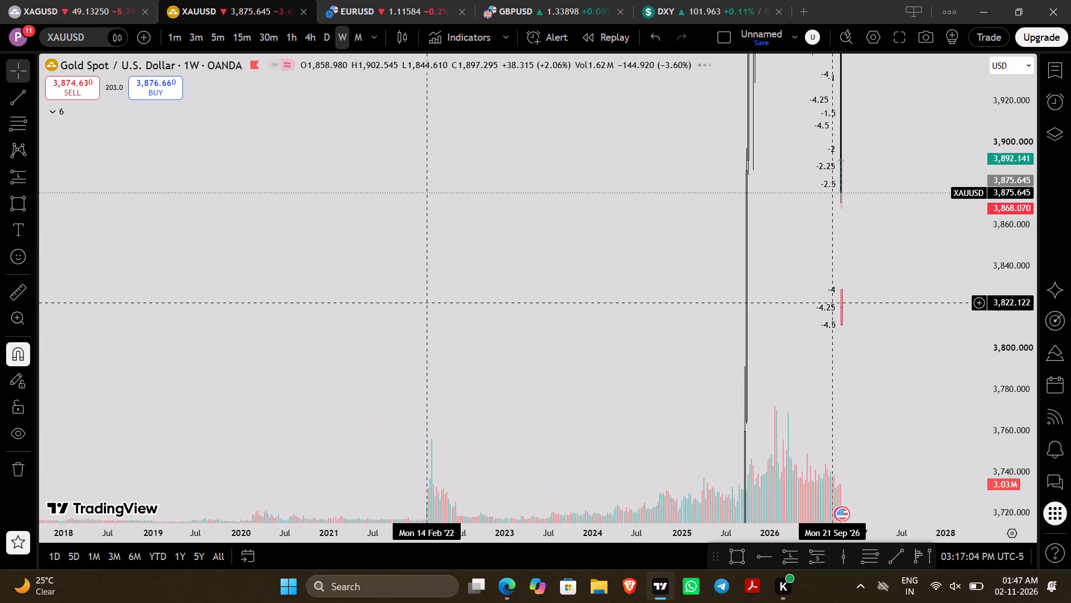
scroll(426, 303, "up", 7)
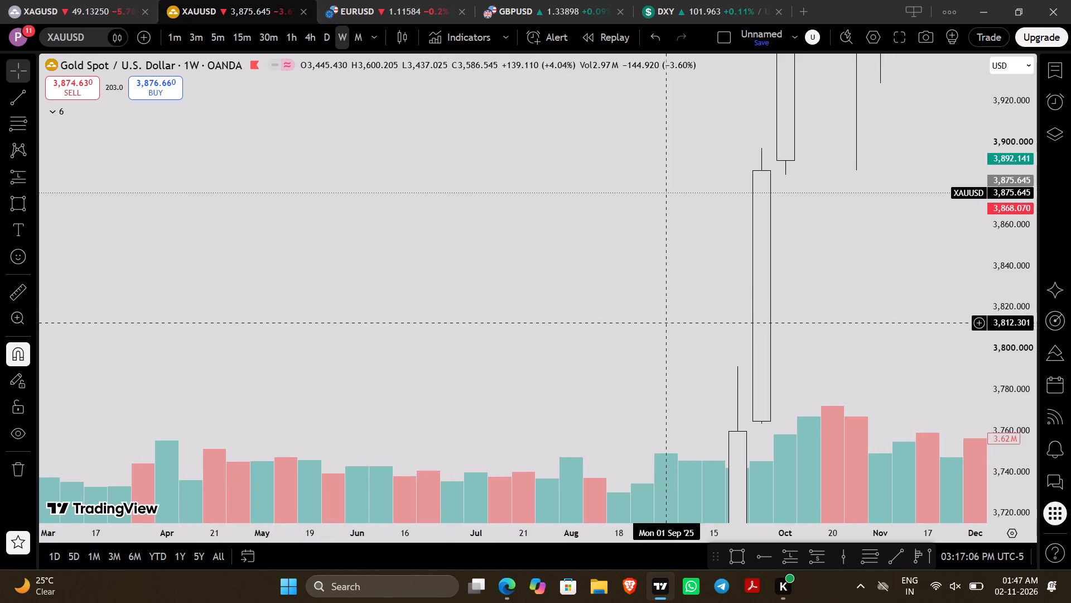
scroll(1000, 286, "down", 18)
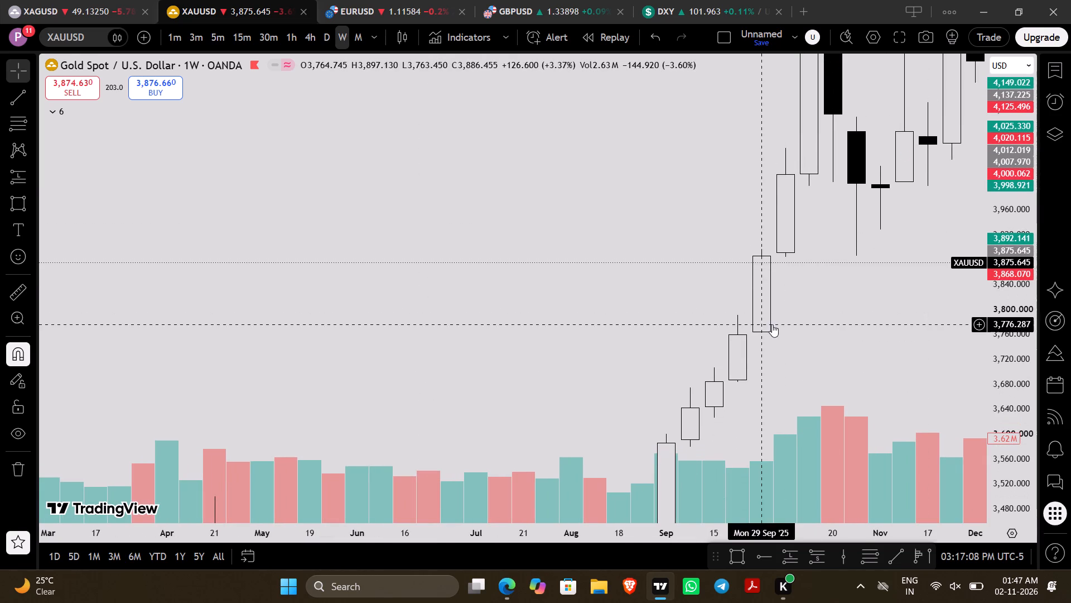
left_click_drag(772, 324, 262, 356)
scroll(262, 356, "left", 4)
scroll(262, 356, "down", 5)
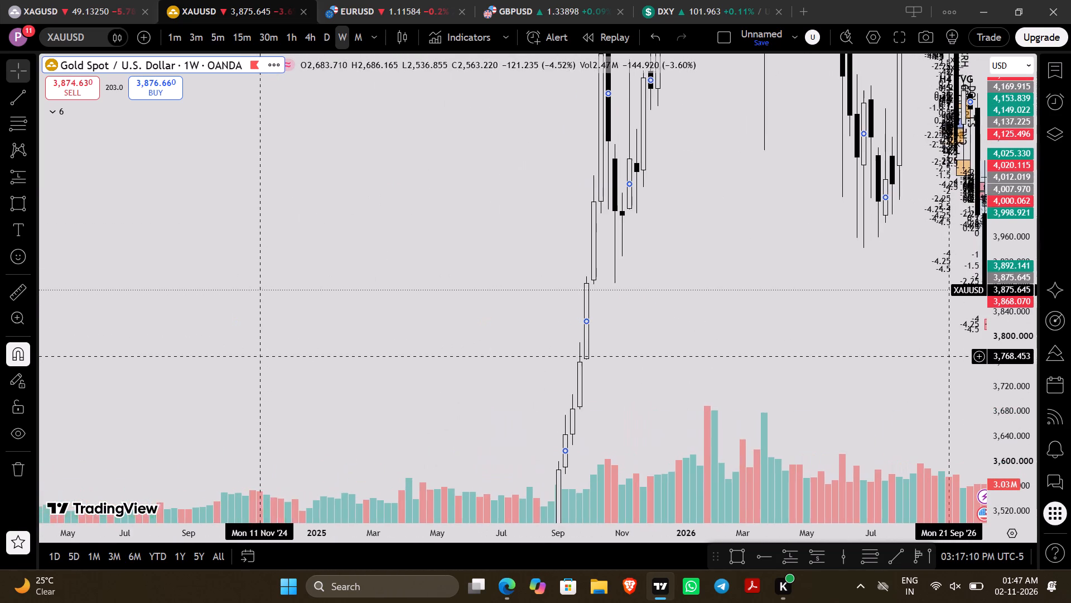
scroll(262, 356, "down", 1)
left_click_drag(819, 420, 445, 277)
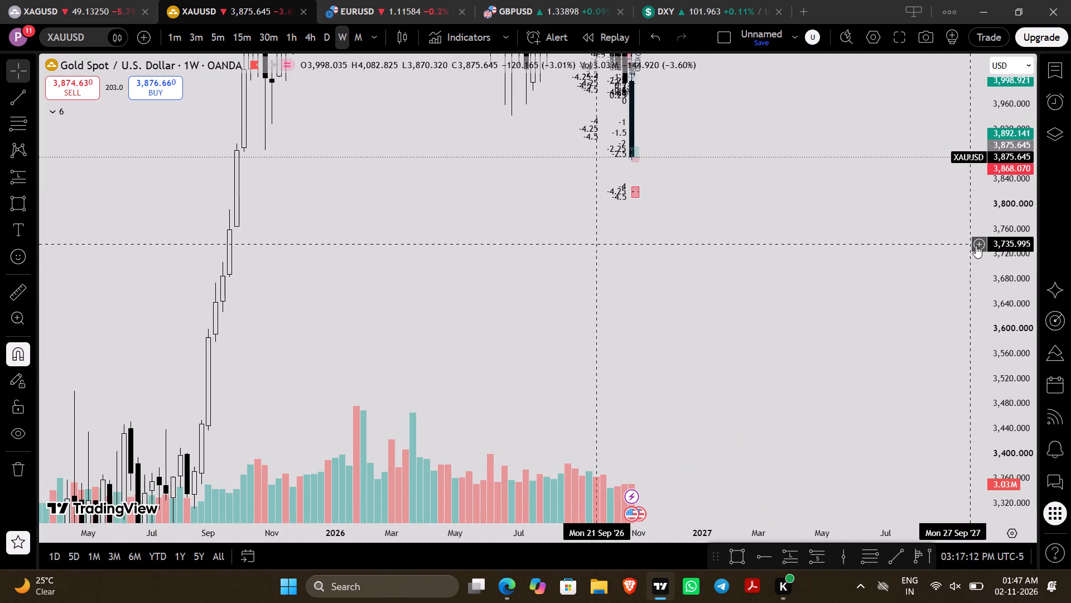
scroll(1022, 256, "down", 10)
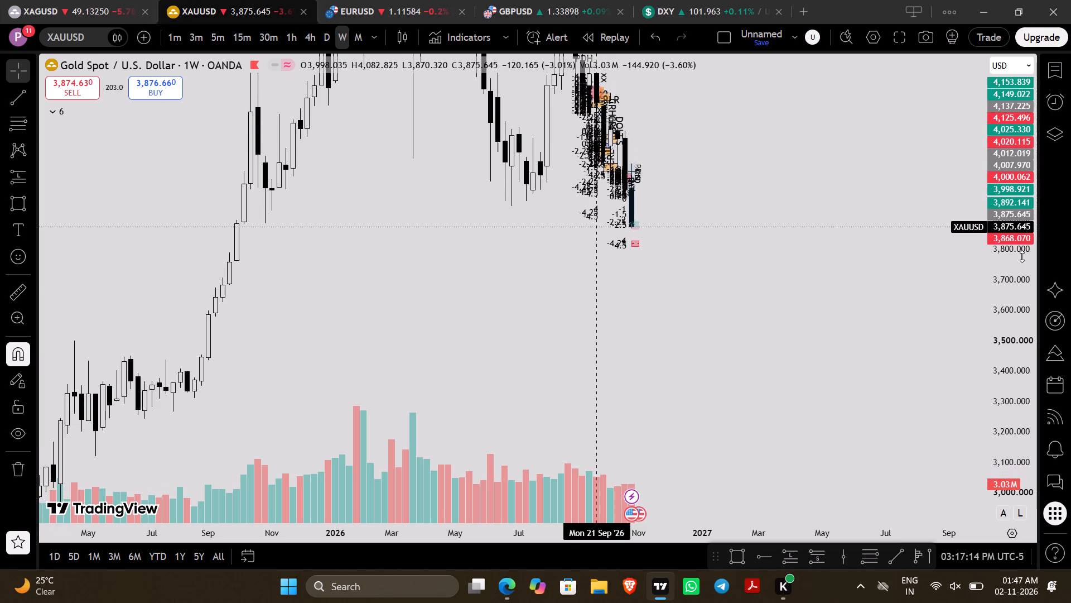
Draw a rectangle on the weekly chart from 3,884.115 down to 3,791.255, spanning late September 2025 to about December 2026.
scroll(602, 285, "right", 4)
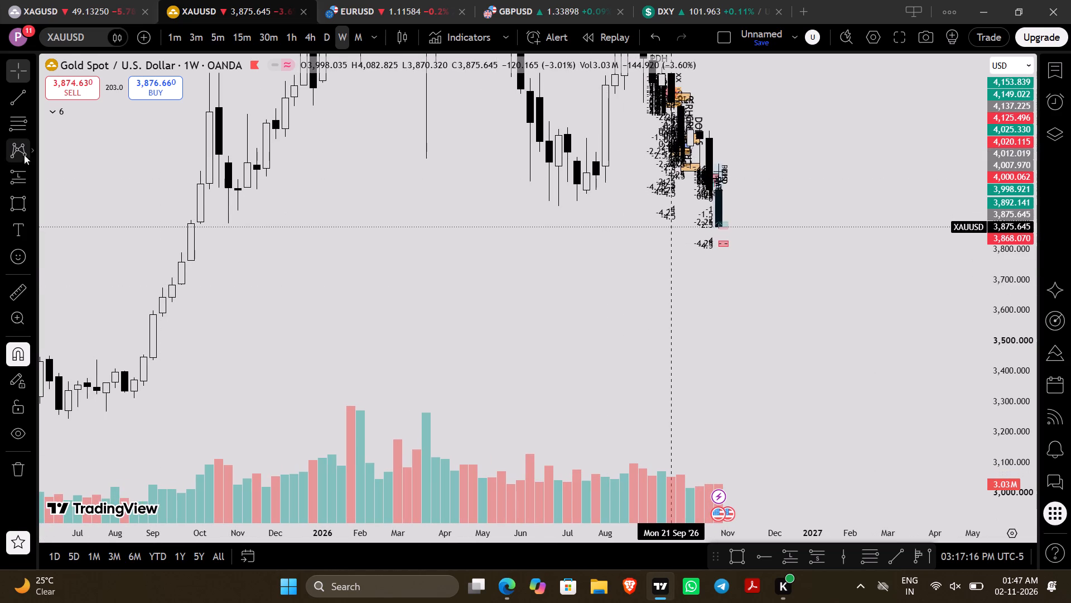
left_click(23, 198)
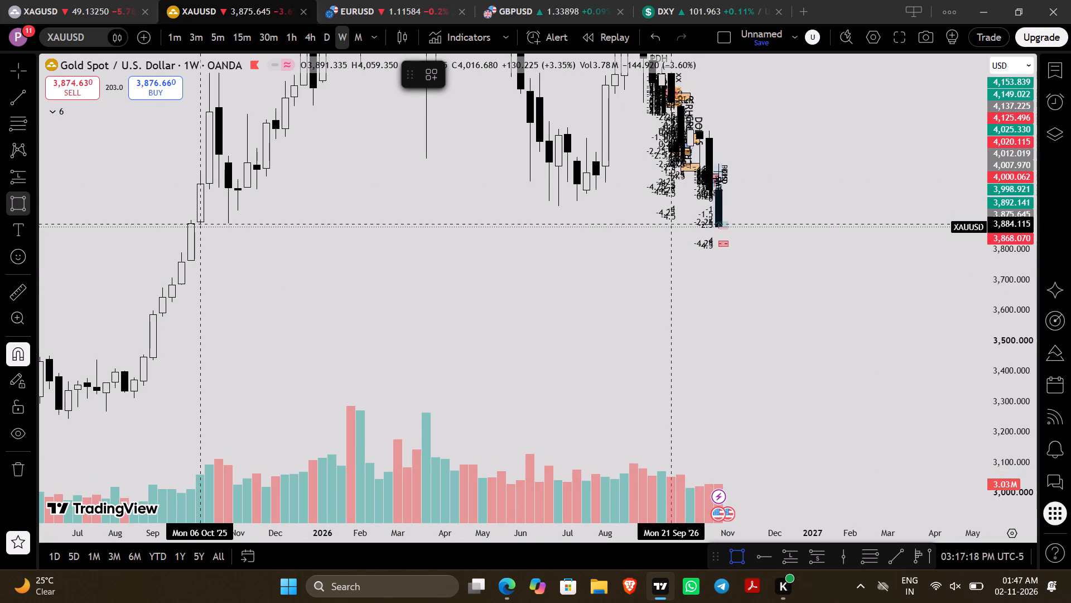
left_click(202, 232)
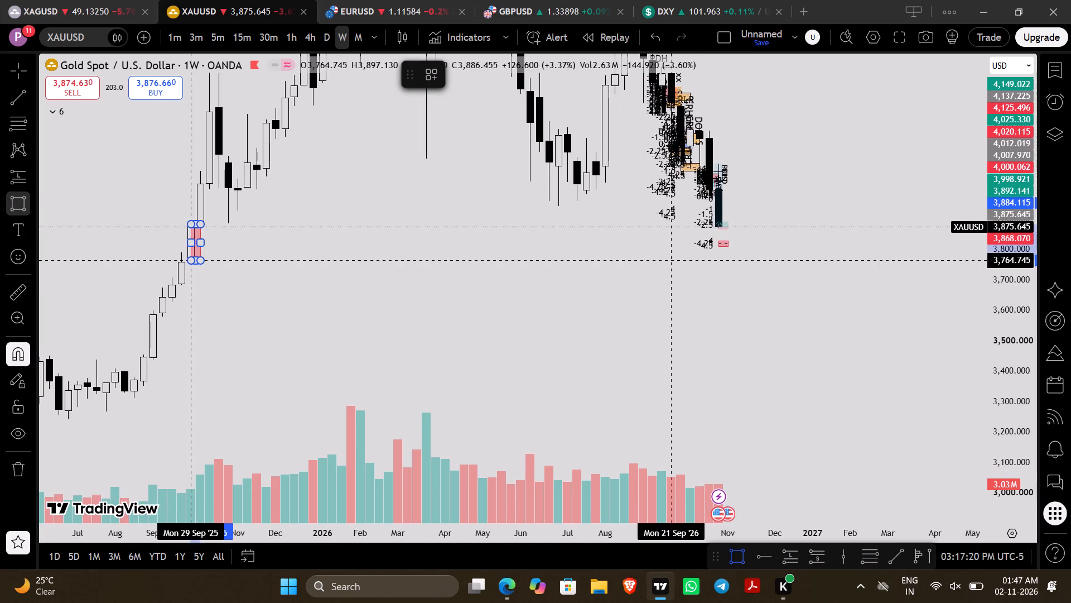
left_click(182, 251)
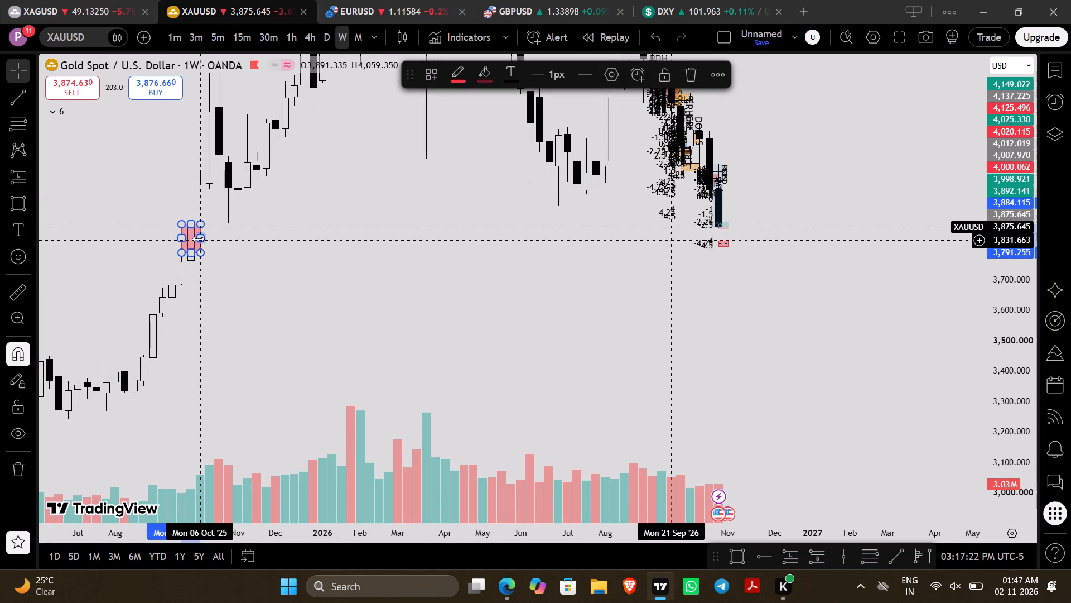
left_click_drag(198, 239, 795, 304)
Examine the weekly rectangle against the latest candle and the autumn 2025 rally.
left_click_drag(763, 326, 624, 445)
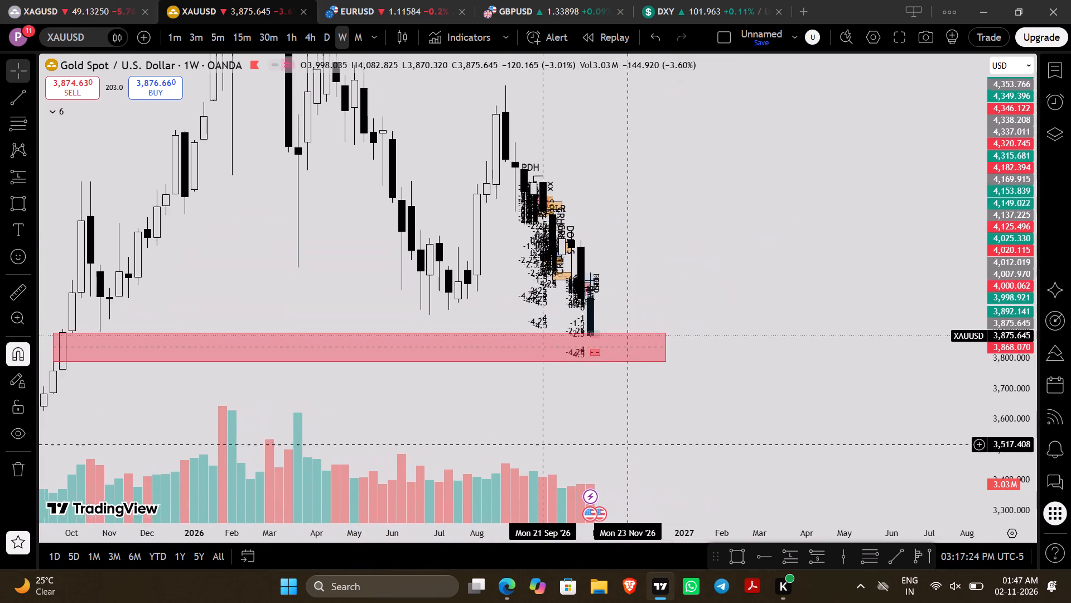
left_click_drag(624, 445, 623, 445)
scroll(1034, 293, "up", 6)
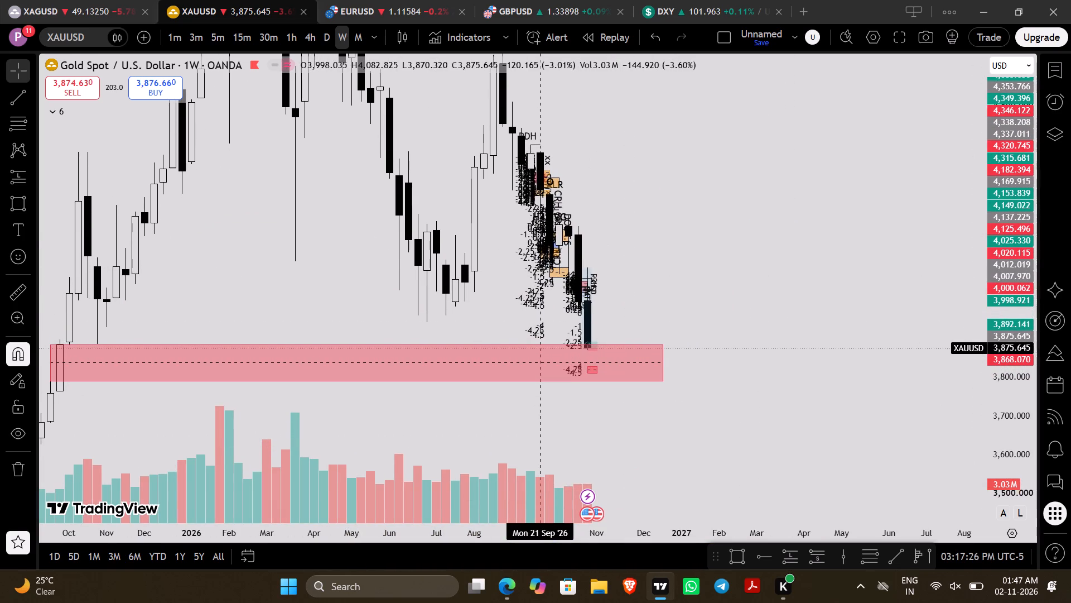
left_click_drag(880, 327, 915, 174)
scroll(1018, 184, "up", 11)
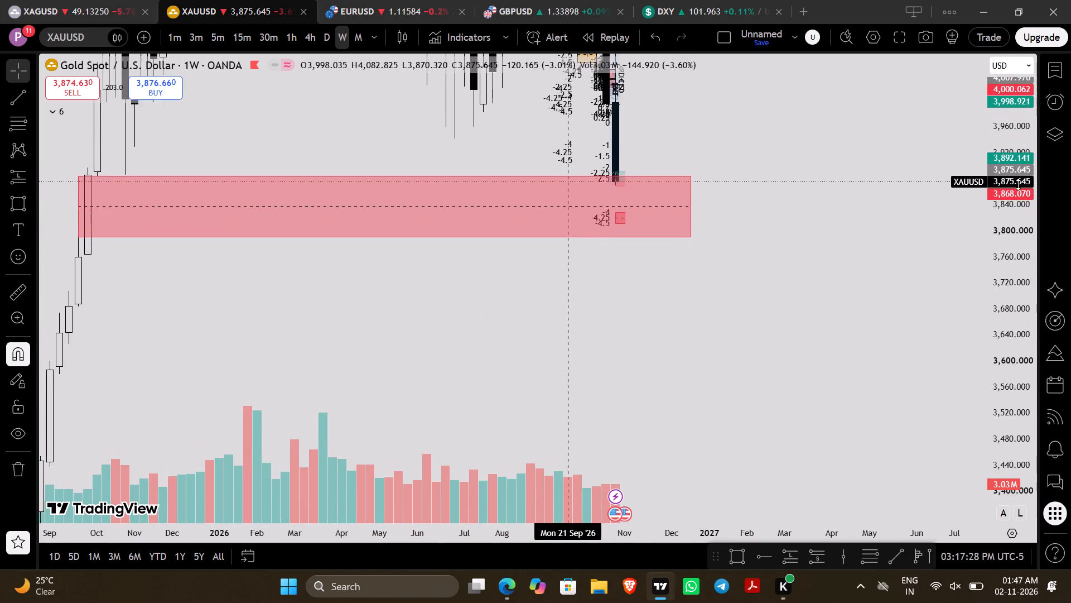
left_click_drag(859, 182, 901, 178)
scroll(901, 178, "down", 1)
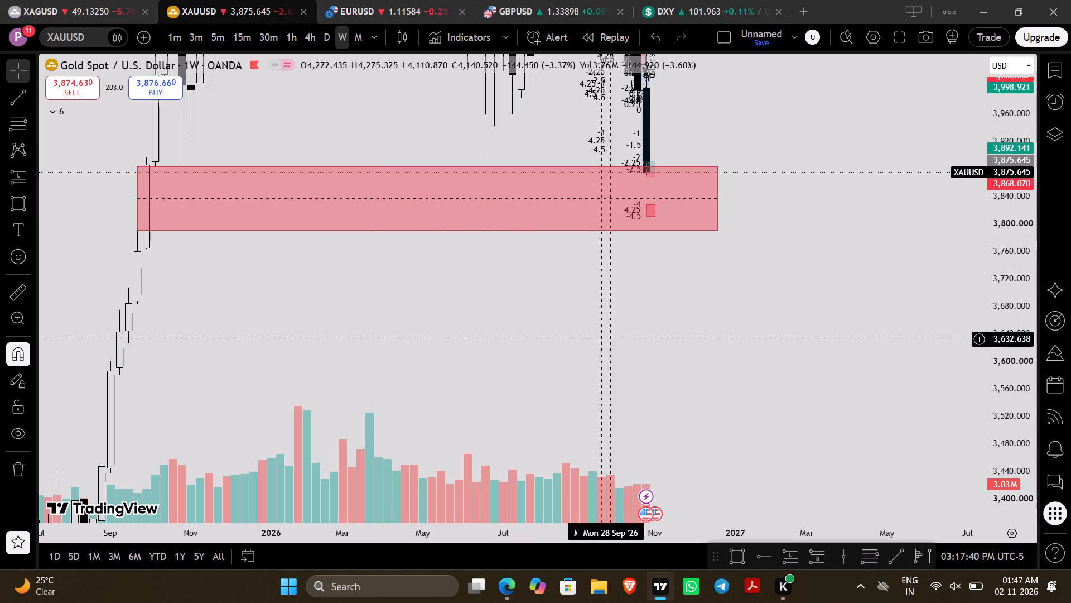
scroll(997, 351, "down", 8)
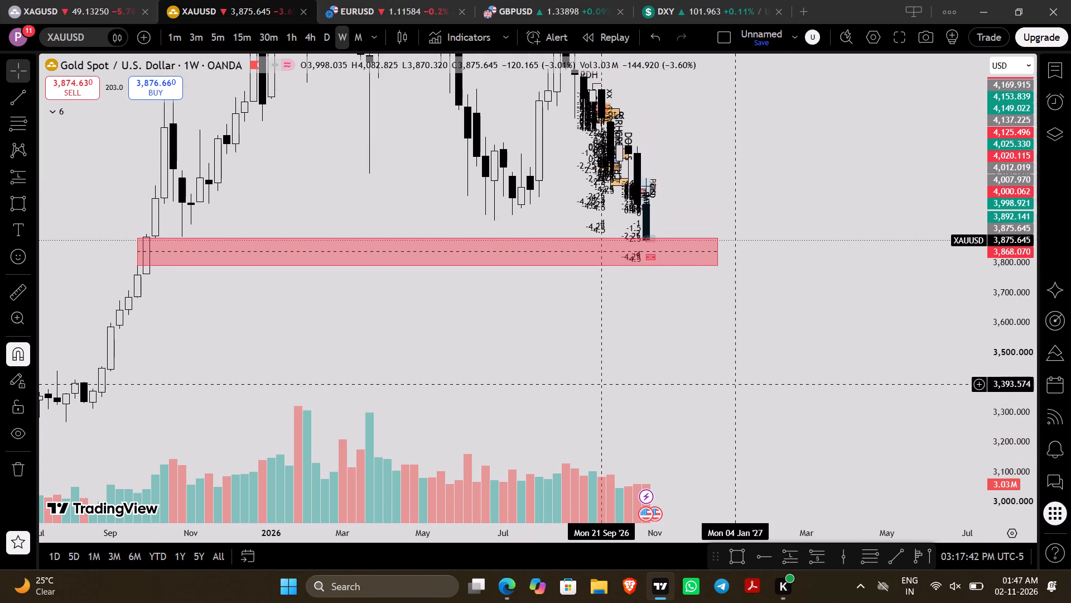
scroll(711, 394, "down", 2)
scroll(1004, 305, "down", 4)
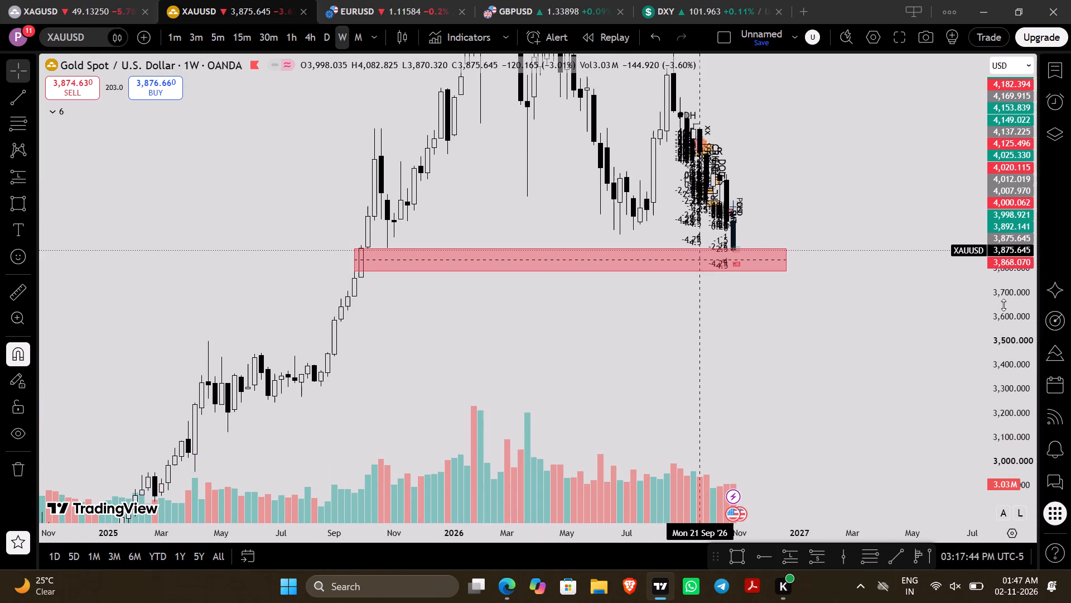
scroll(1004, 305, "down", 3)
scroll(793, 357, "down", 1)
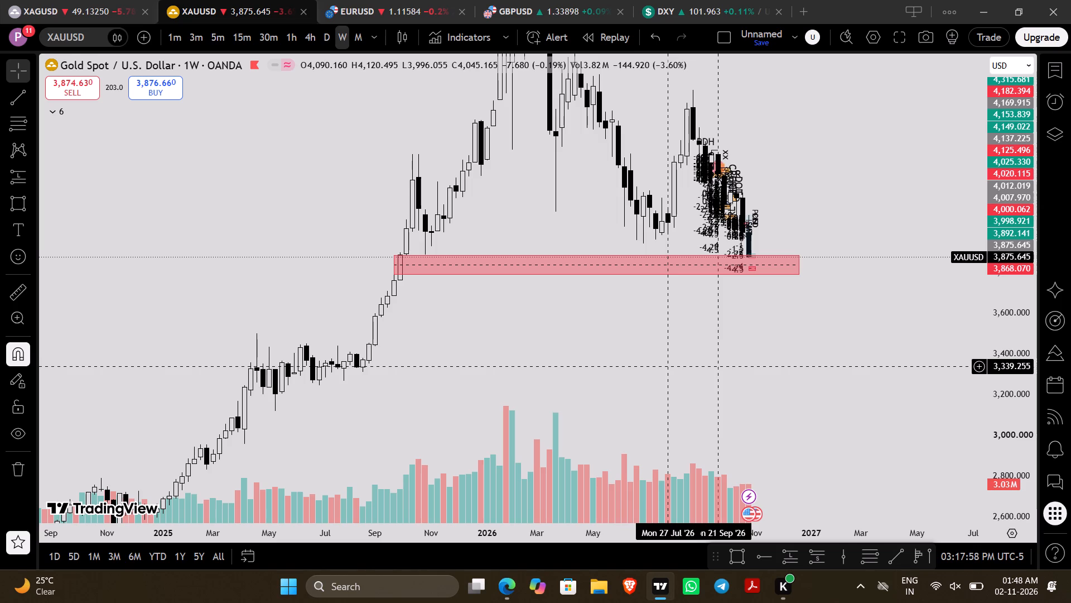
scroll(671, 366, "down", 1)
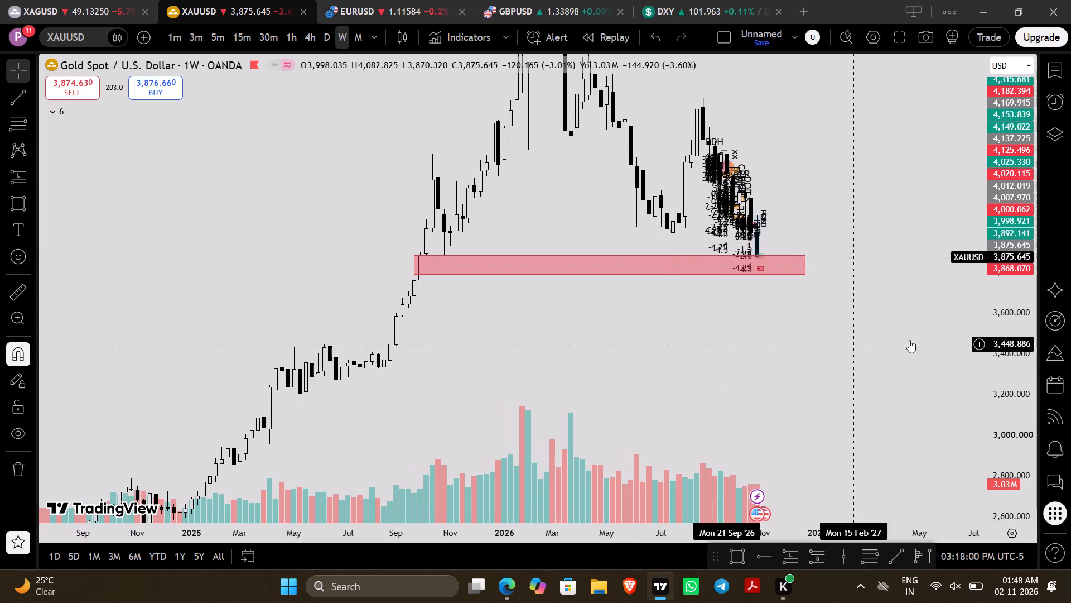
Examine the red weekly zone within gold's long-term weekly history and relative to the lower green zones.
scroll(1007, 318, "down", 8)
scroll(841, 387, "down", 5)
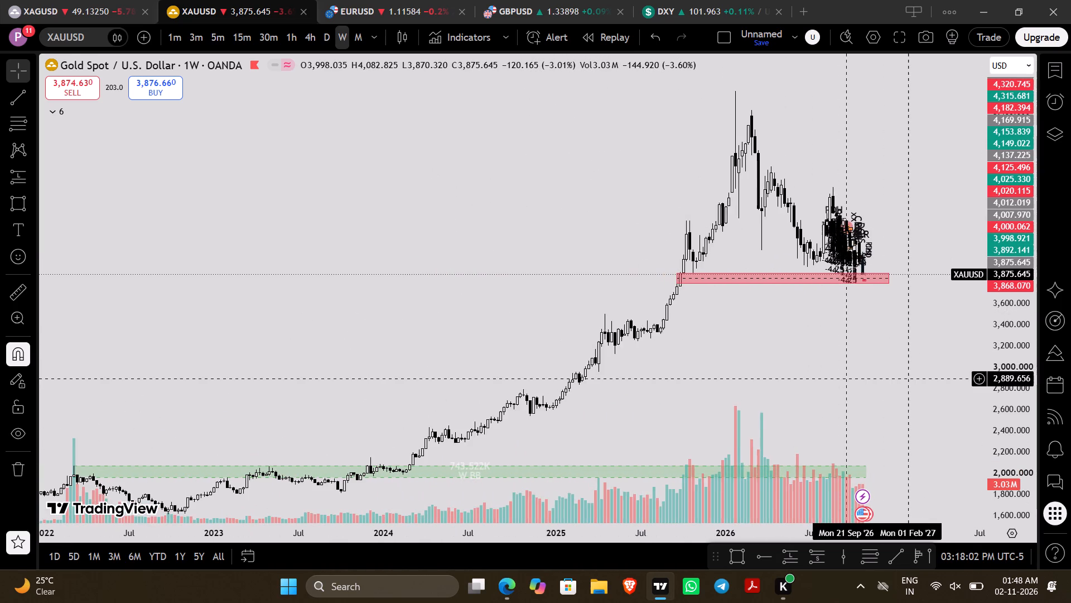
left_click_drag(914, 376, 862, 326)
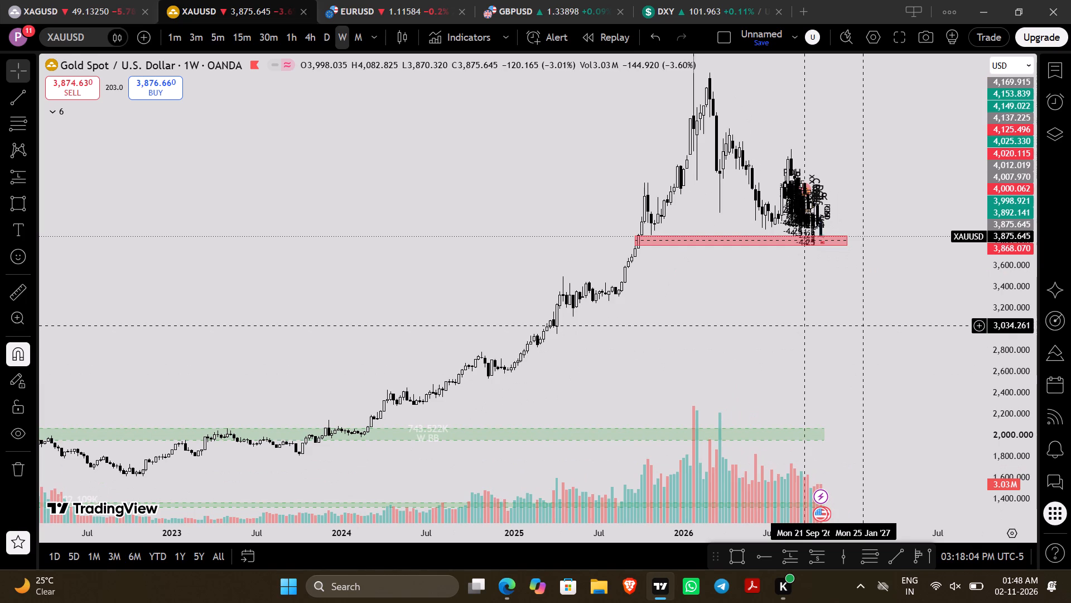
scroll(862, 326, "down", 3)
scroll(862, 326, "up", 3)
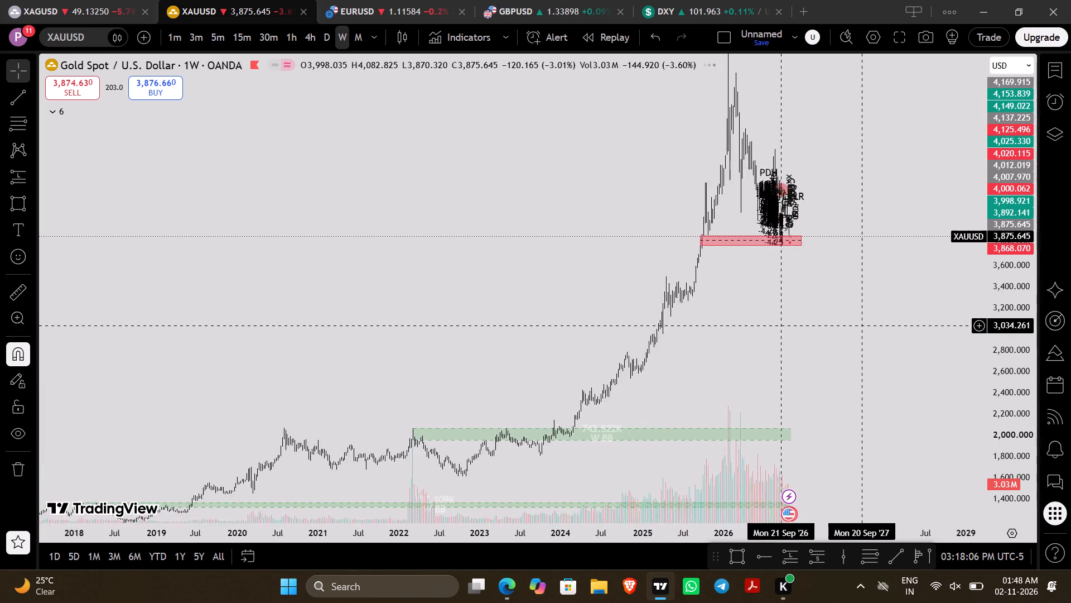
scroll(862, 326, "up", 2)
scroll(862, 326, "right", 1)
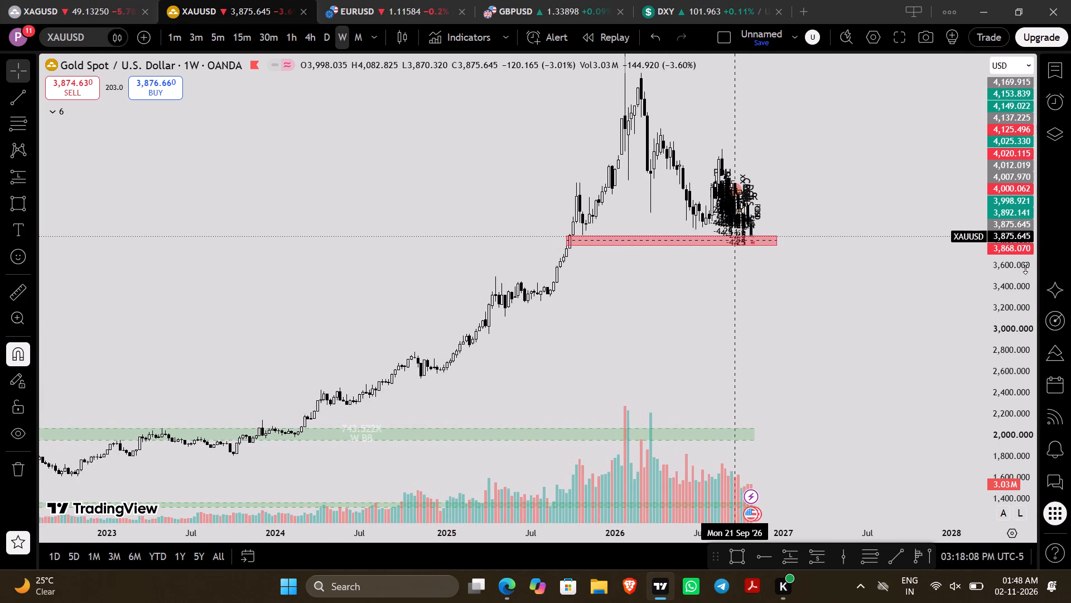
scroll(1025, 268, "down", 6)
scroll(871, 322, "down", 5)
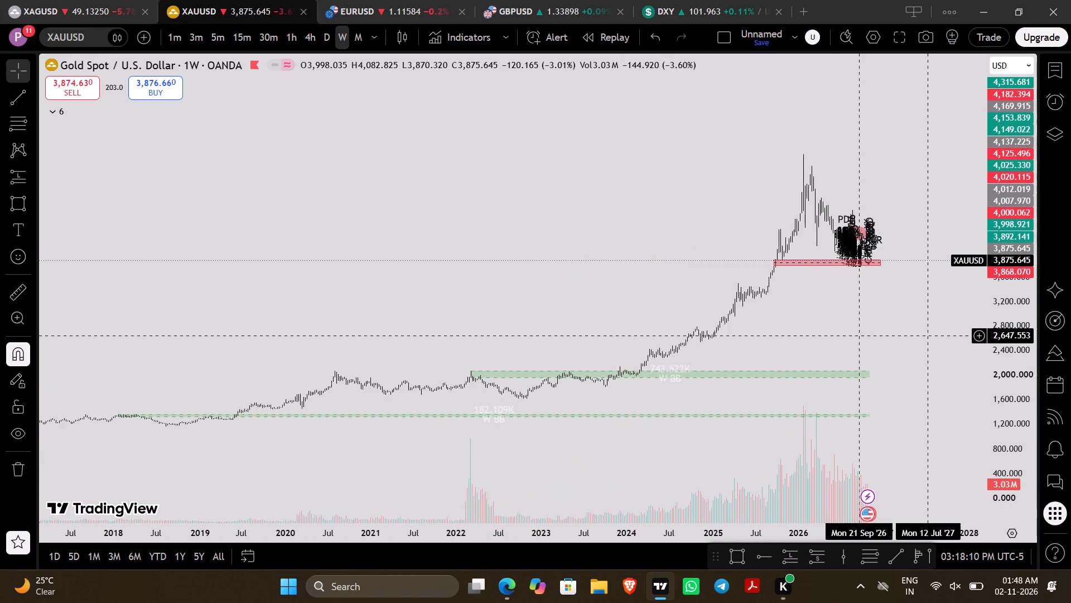
left_click_drag(928, 336, 866, 261)
scroll(866, 261, "up", 6)
scroll(866, 261, "right", 1)
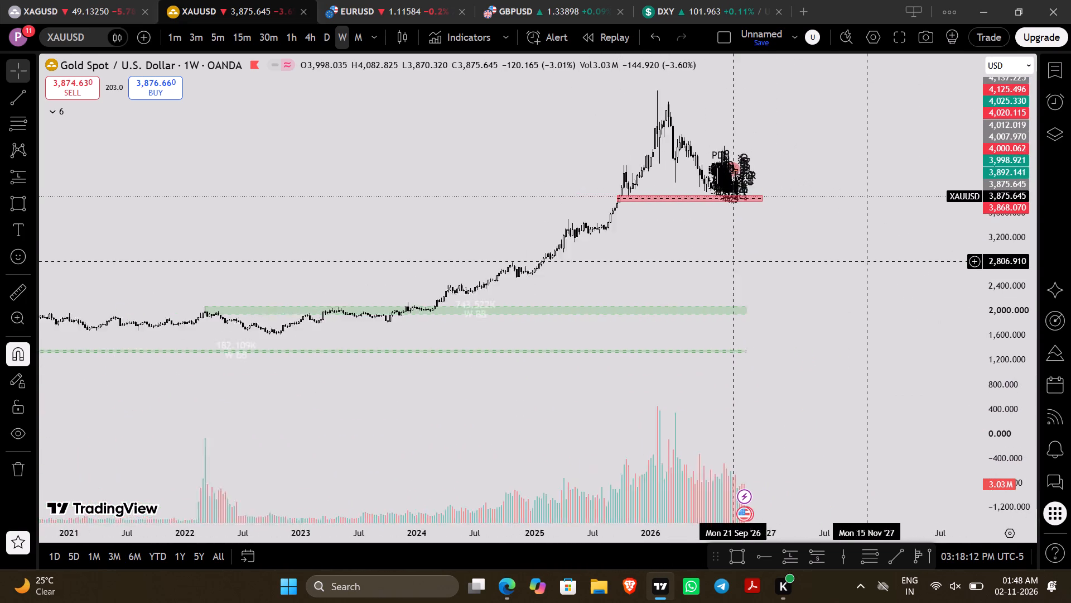
scroll(866, 261, "right", 2)
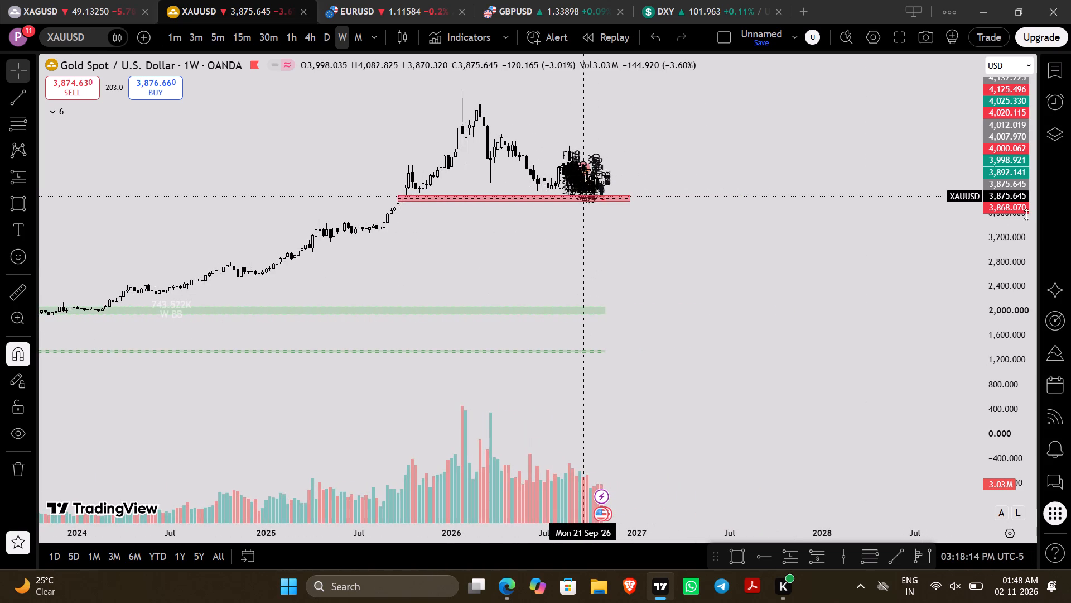
Examine the June to August 2026 weekly lows and the latest decline relative to the red zone.
scroll(1026, 214, "up", 18)
left_click_drag(723, 189, 750, 436)
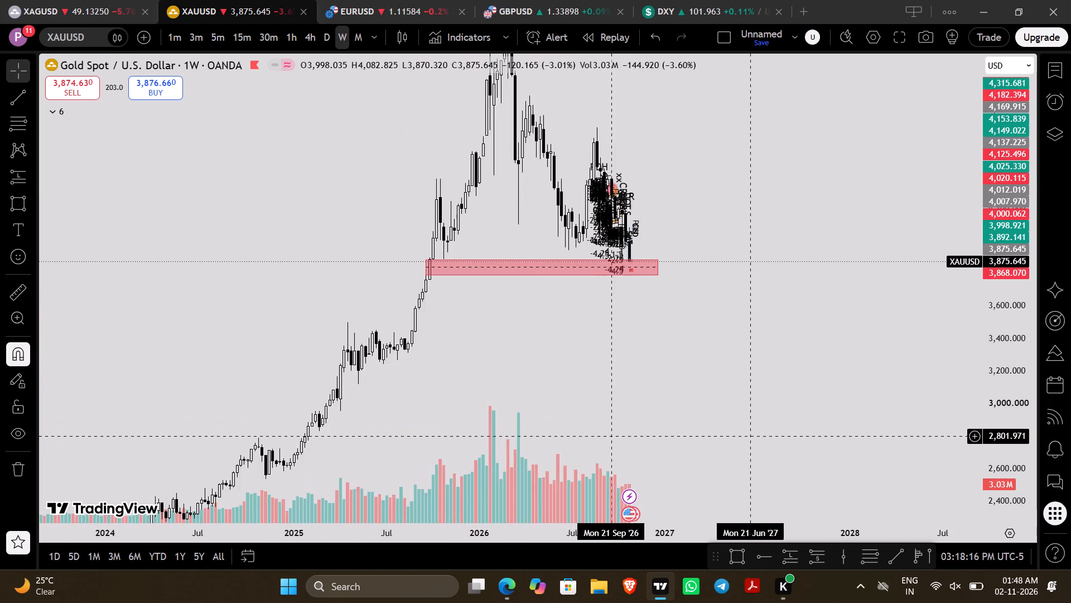
scroll(750, 436, "right", 4)
scroll(750, 436, "up", 5)
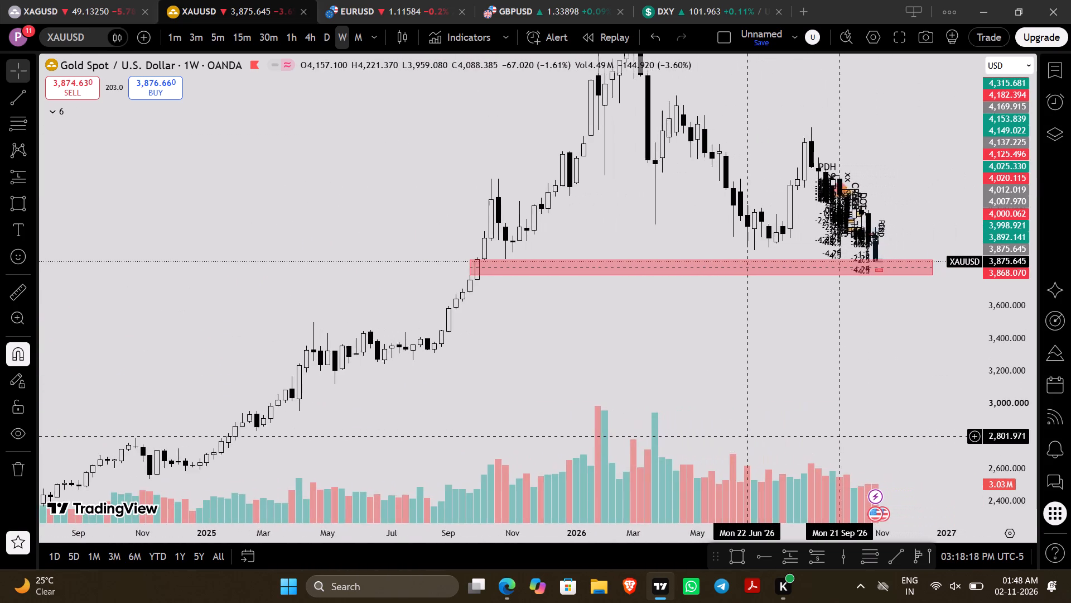
scroll(750, 436, "up", 2)
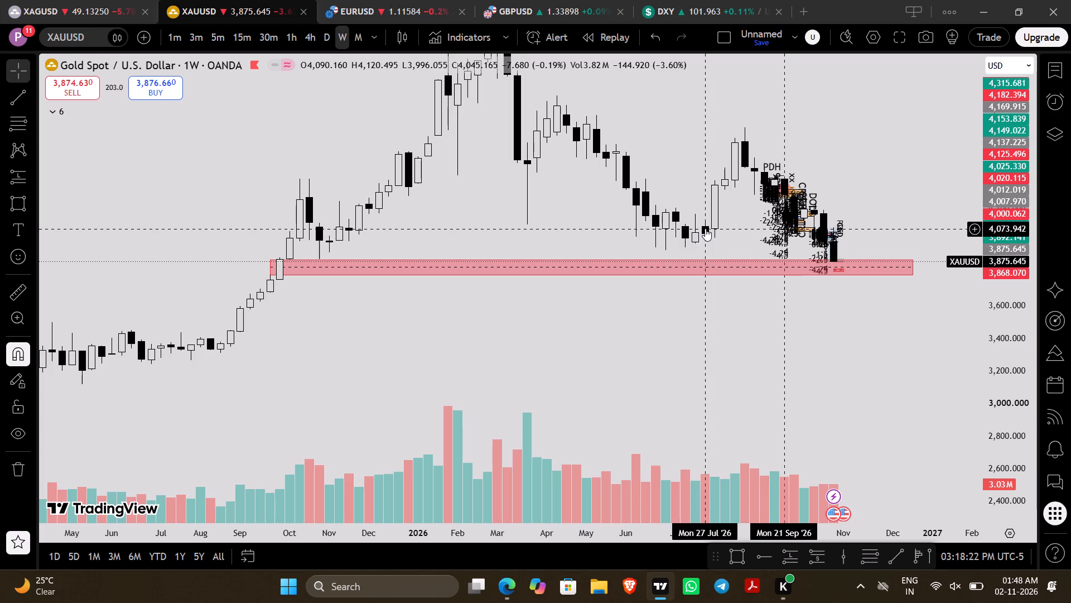
scroll(755, 384, "up", 5)
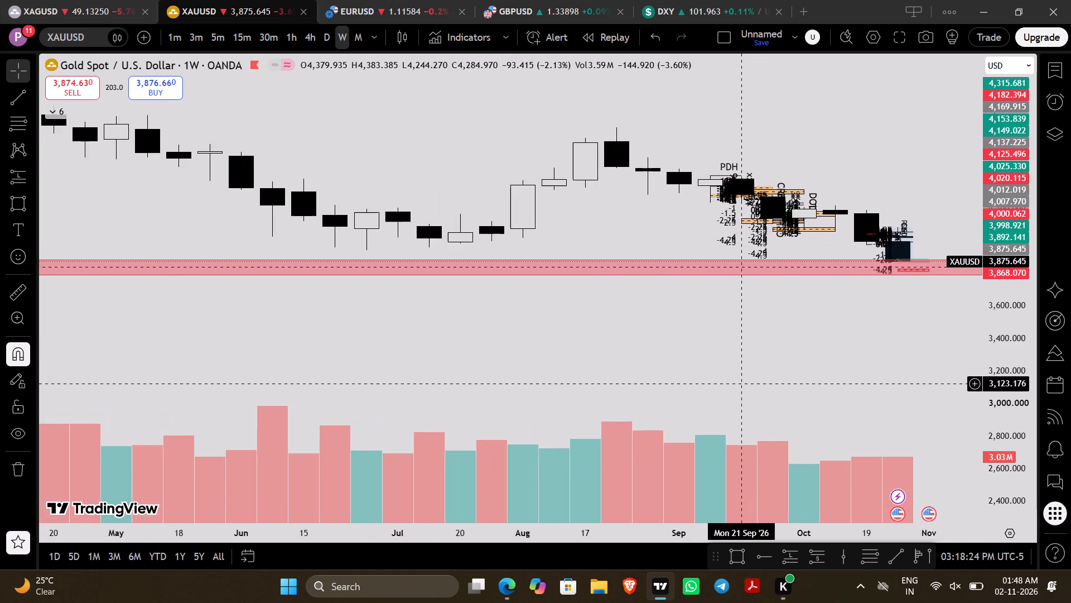
scroll(755, 384, "down", 2)
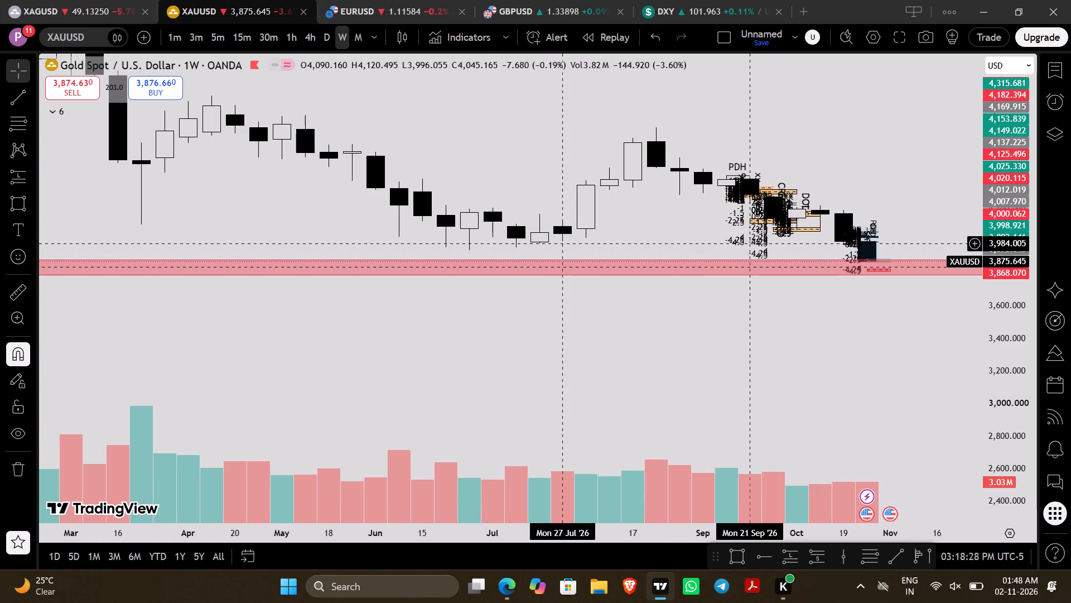
scroll(563, 243, "down", 6)
left_click_drag(794, 370, 710, 358)
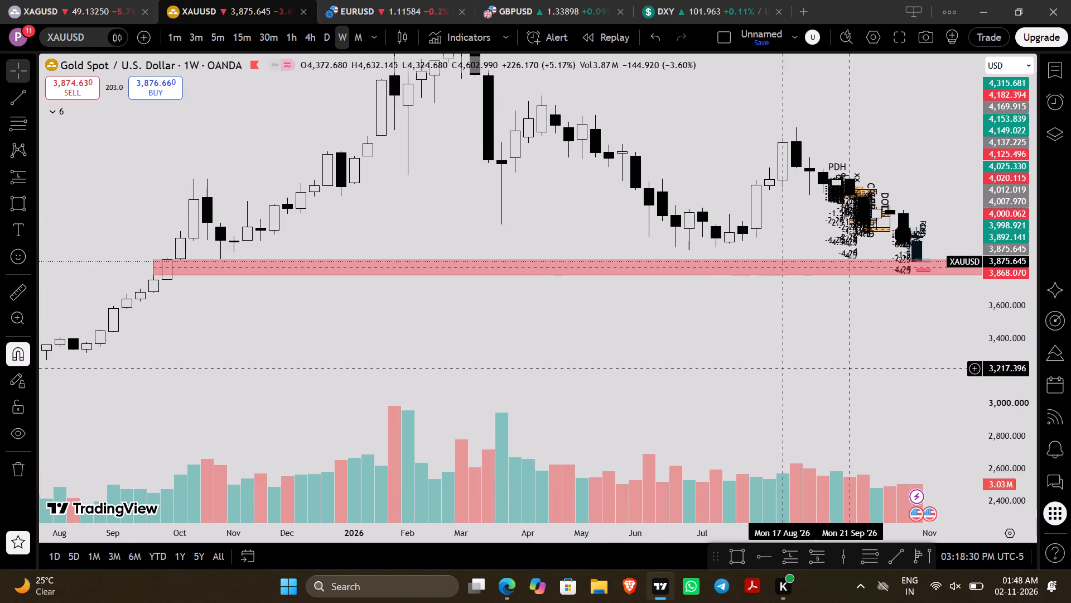
left_click_drag(710, 358, 548, 342)
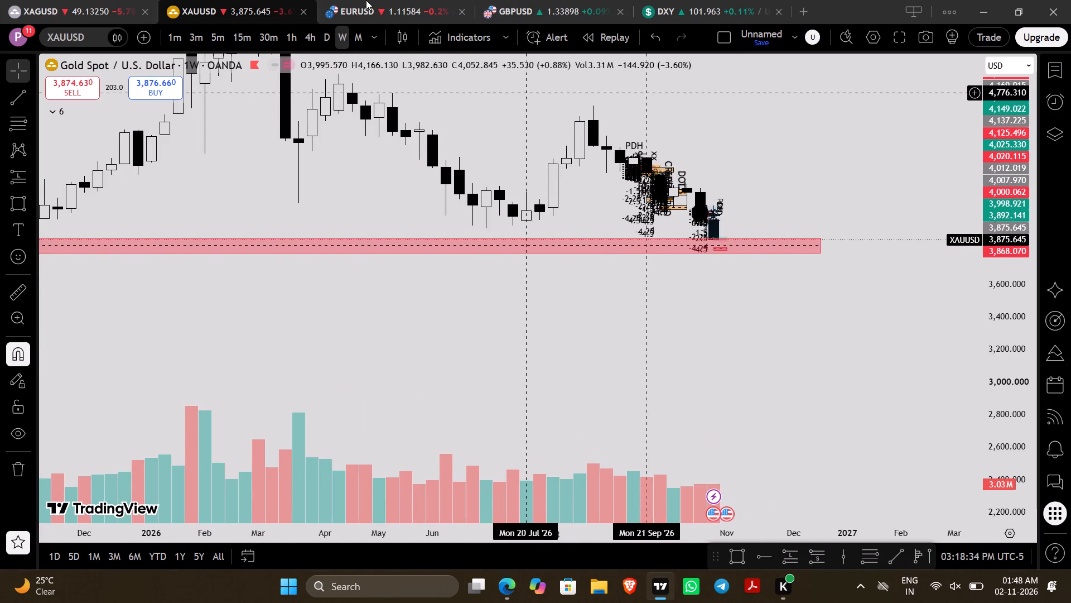
Switch the gold chart to the 12-month timeframe.
left_click(375, 39)
scroll(445, 335, "down", 5)
scroll(384, 458, "down", 1)
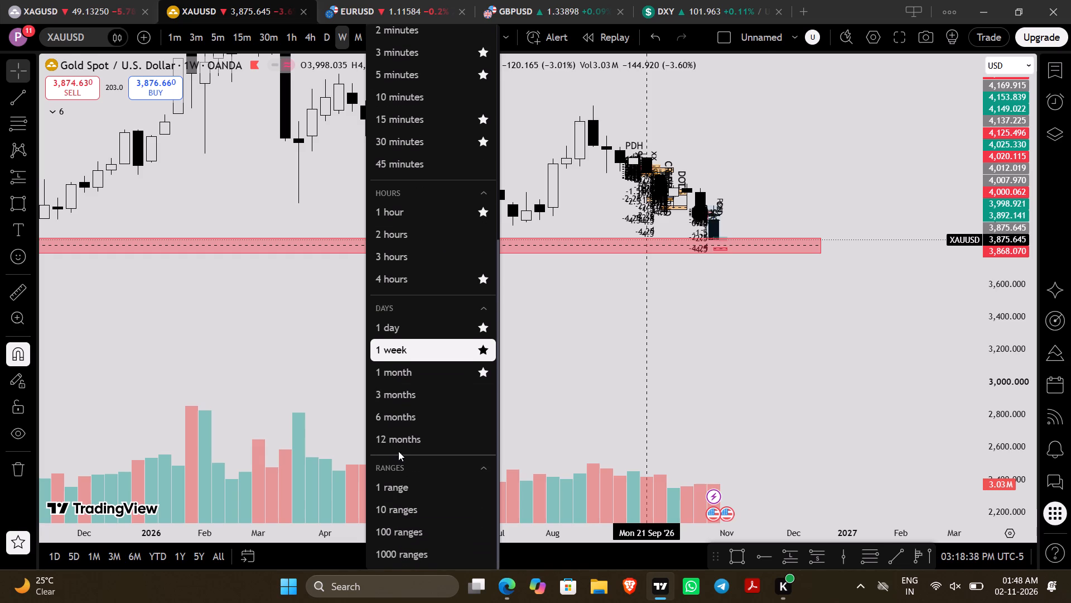
left_click(402, 447)
Hide all drawings, indicators, positions and orders on the 12-month chart.
scroll(477, 373, "up", 5)
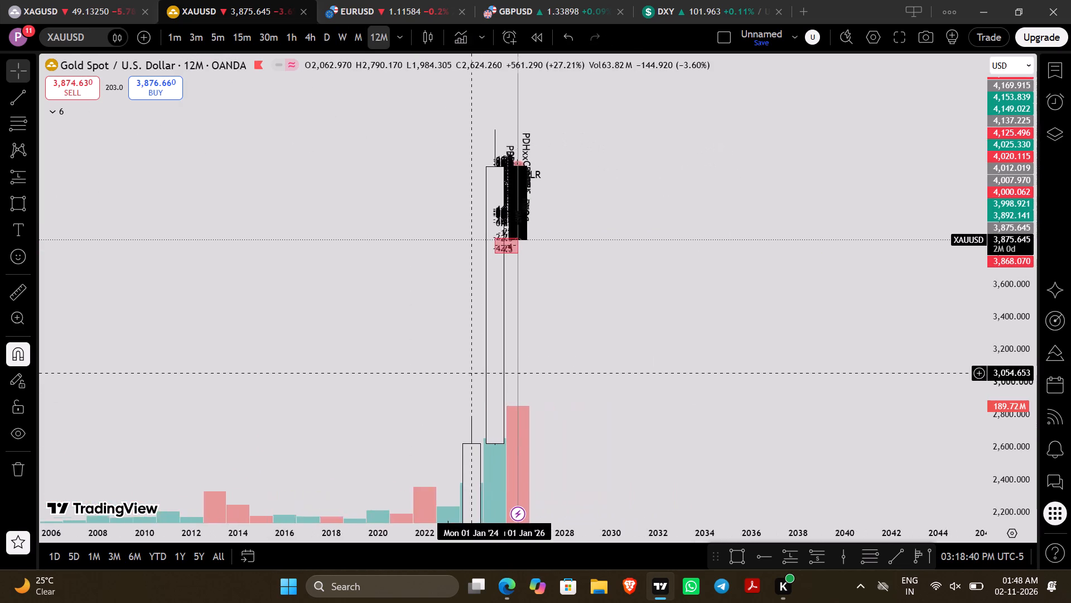
scroll(477, 373, "up", 1)
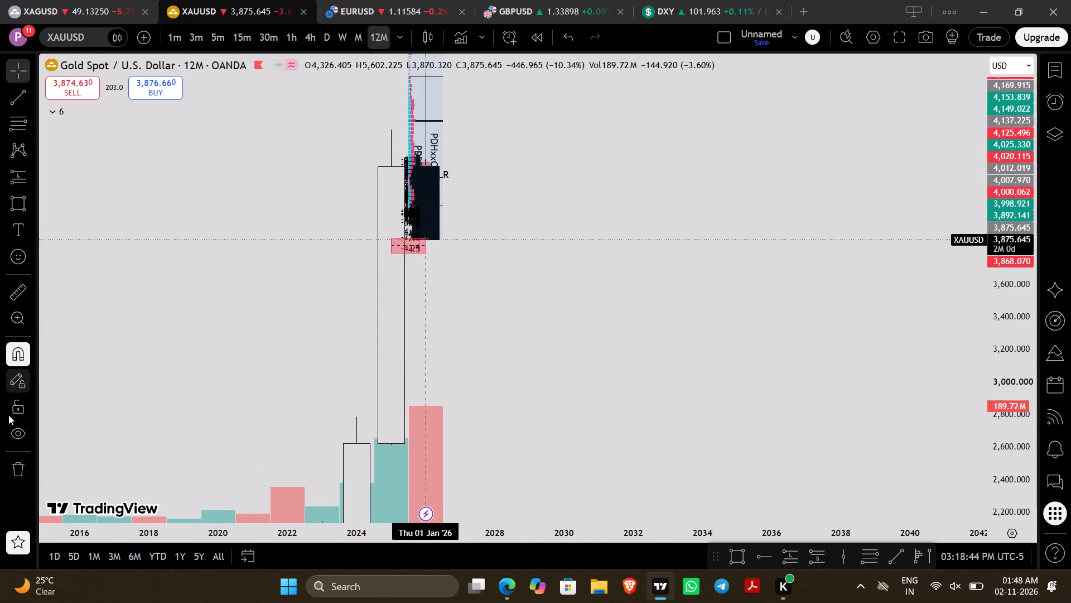
left_click(17, 432)
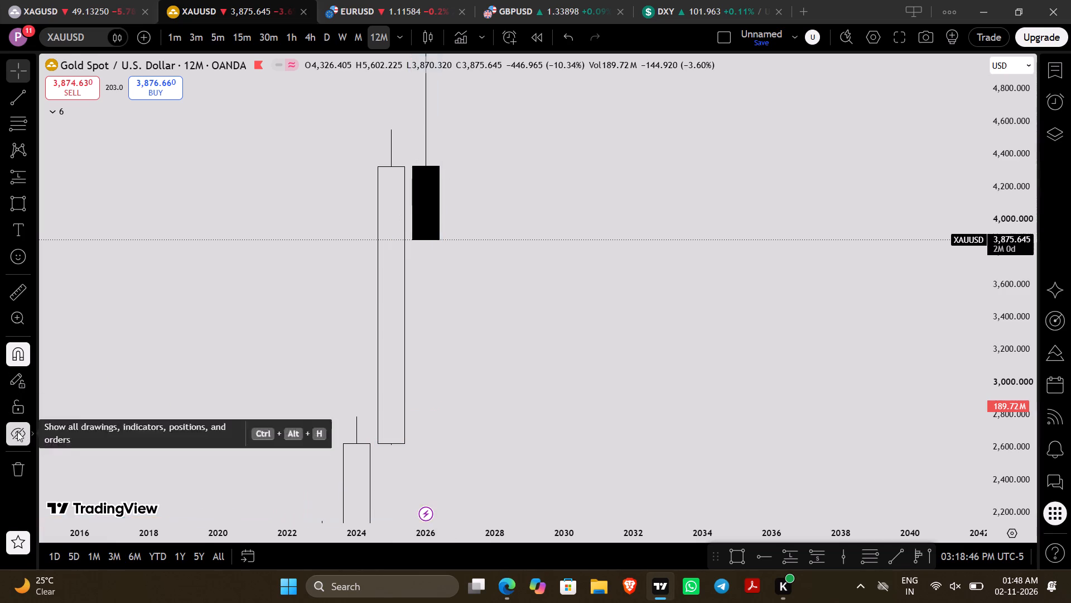
Examine gold's yearly candles from 2006 to 2026, including the current year's upper wick and body.
scroll(1021, 198, "down", 15)
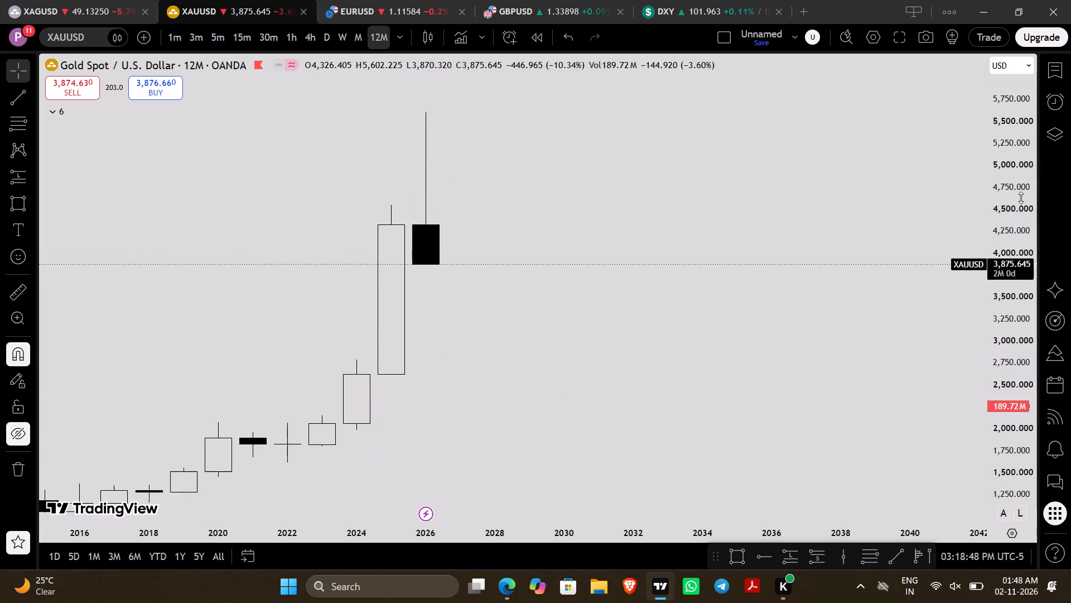
scroll(1021, 198, "down", 2)
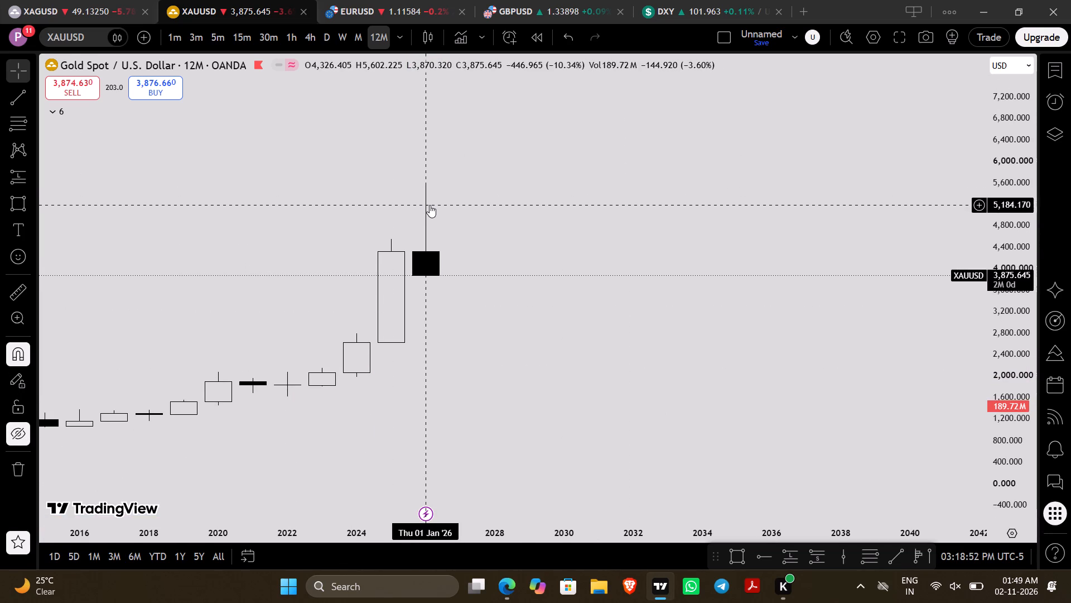
scroll(1032, 277, "down", 9)
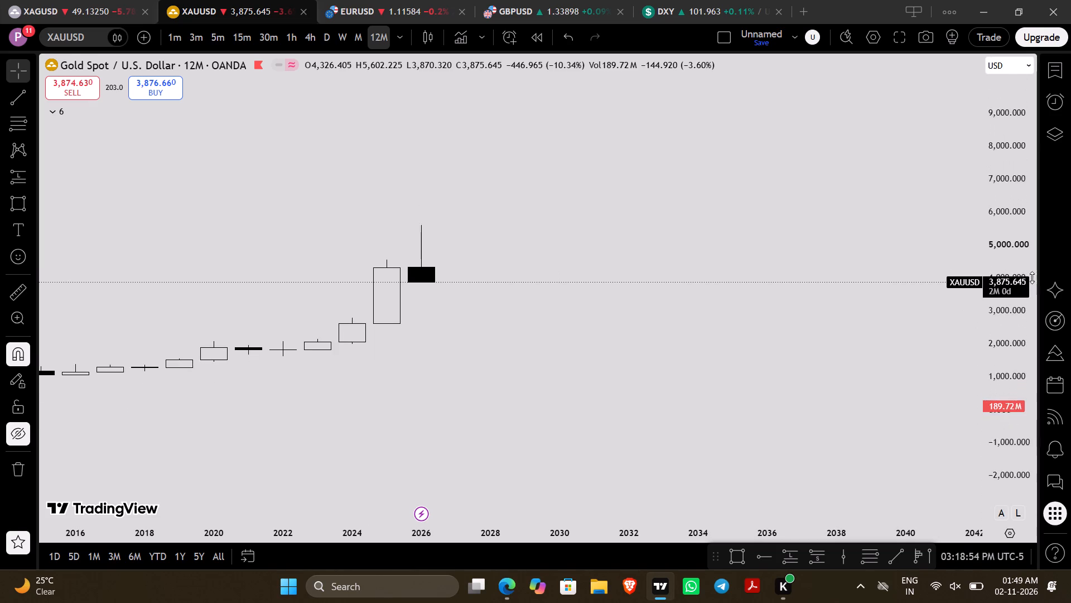
scroll(669, 408, "down", 6)
left_click_drag(783, 391, 729, 336)
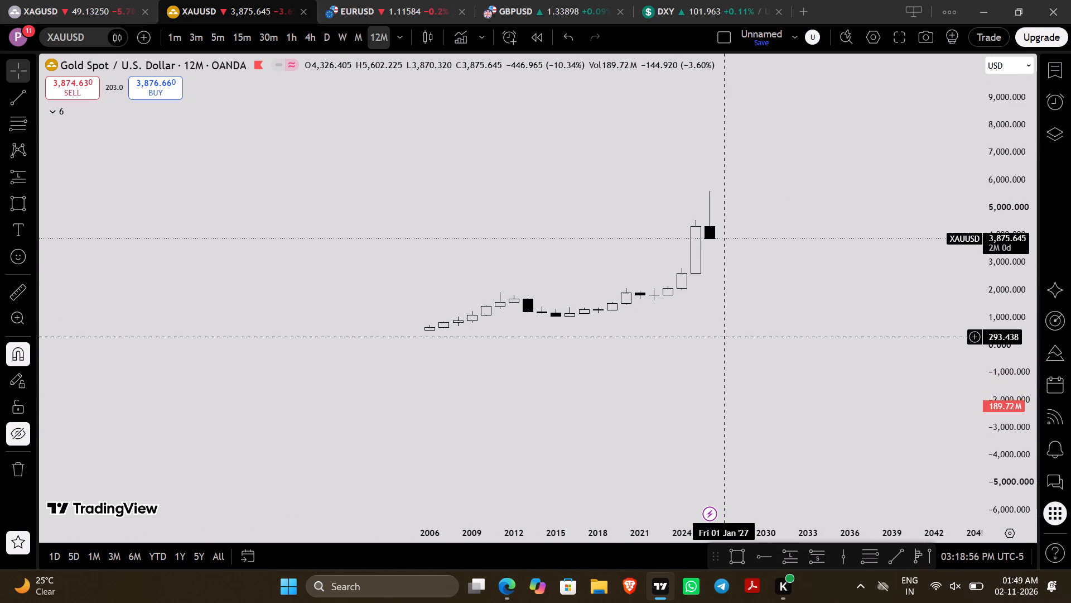
left_click_drag(729, 336, 722, 325)
scroll(722, 325, "down", 3)
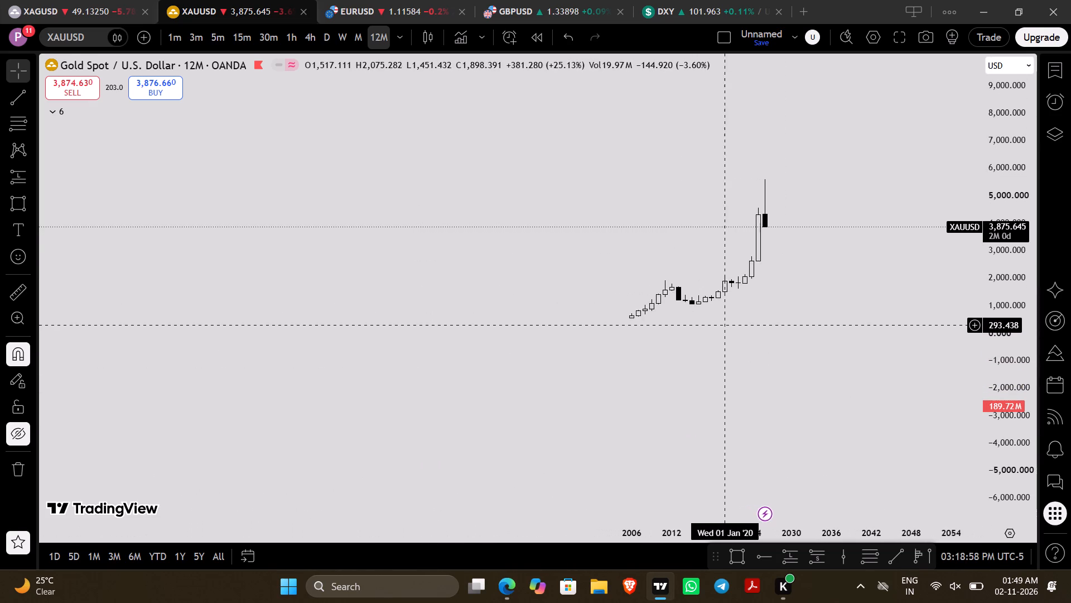
Examine the run of yearly gold candles up to 2026, comparing the 2025 rally with the current year's candle.
scroll(722, 325, "up", 8)
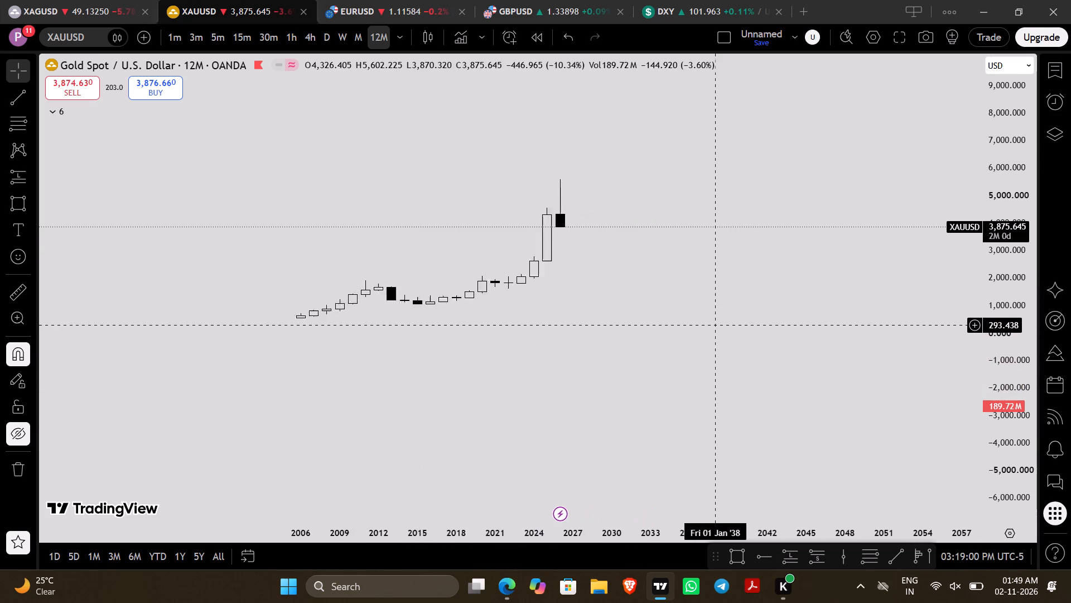
scroll(722, 325, "up", 1)
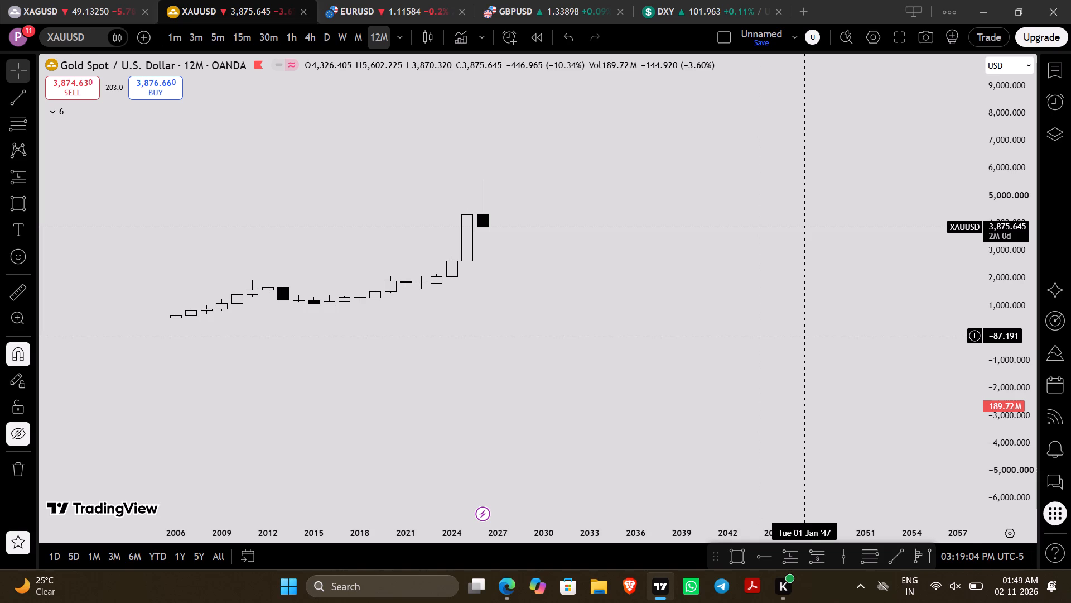
scroll(1020, 247, "up", 11)
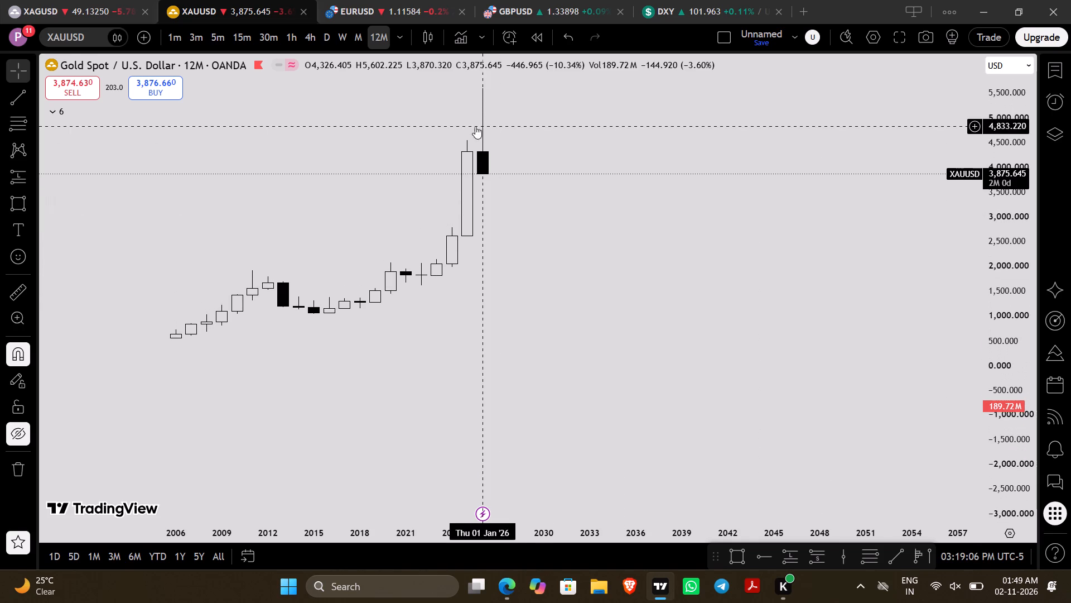
left_click_drag(527, 276, 543, 253)
scroll(543, 253, "down", 1)
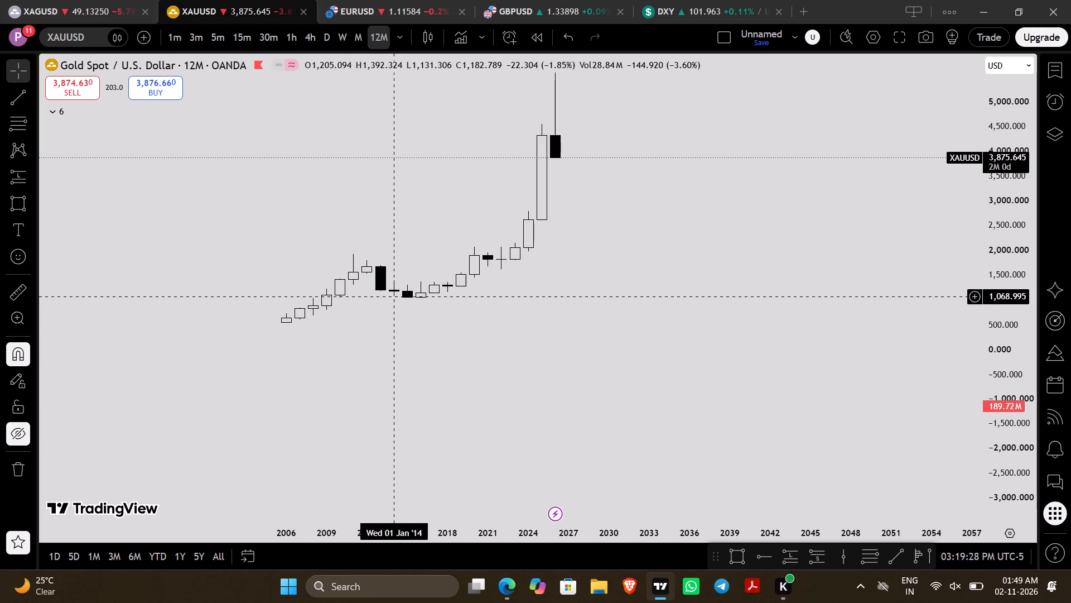
left_click_drag(609, 178, 571, 199)
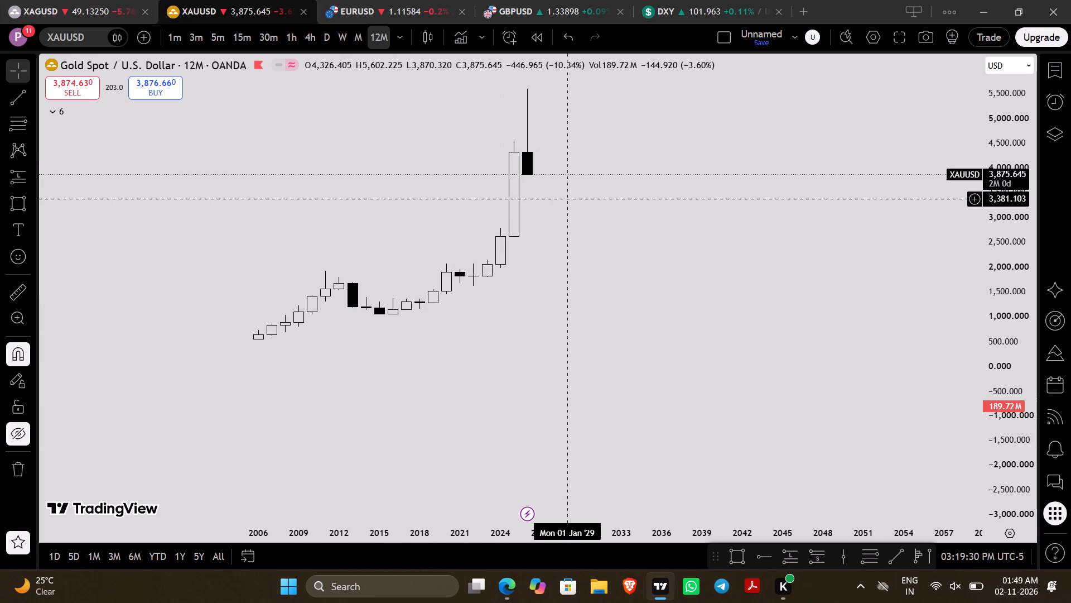
left_click_drag(571, 199, 570, 200)
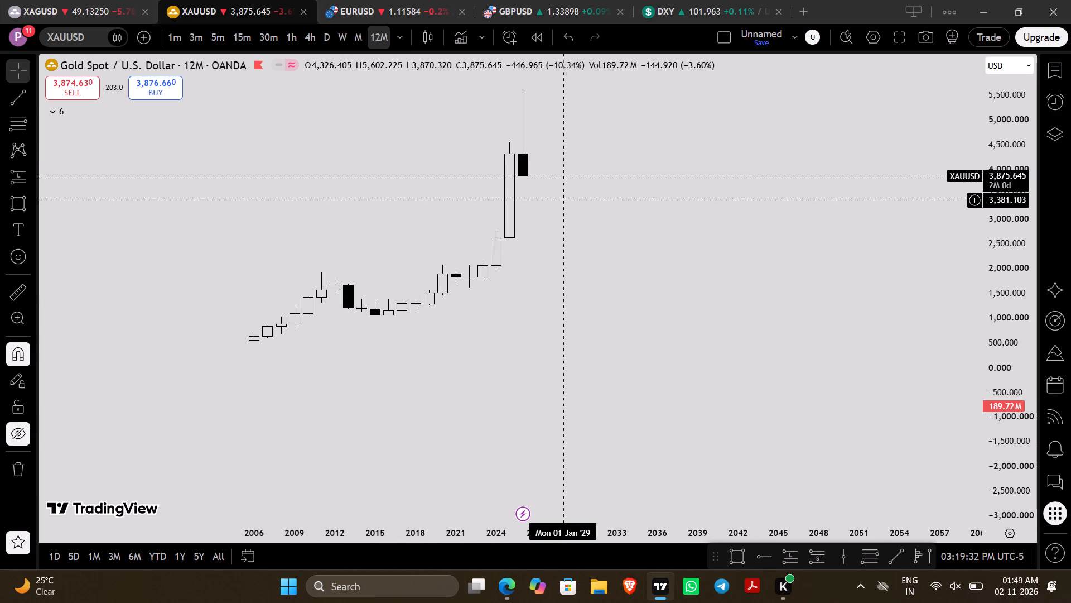
scroll(570, 200, "up", 1)
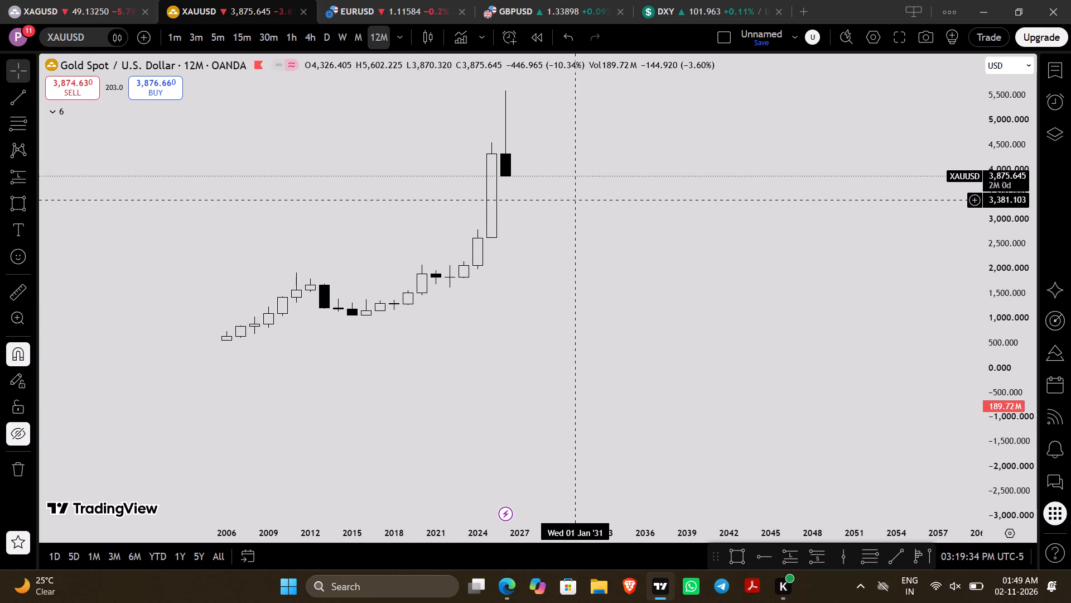
scroll(570, 200, "down", 8)
scroll(570, 200, "up", 7)
scroll(570, 200, "right", 1)
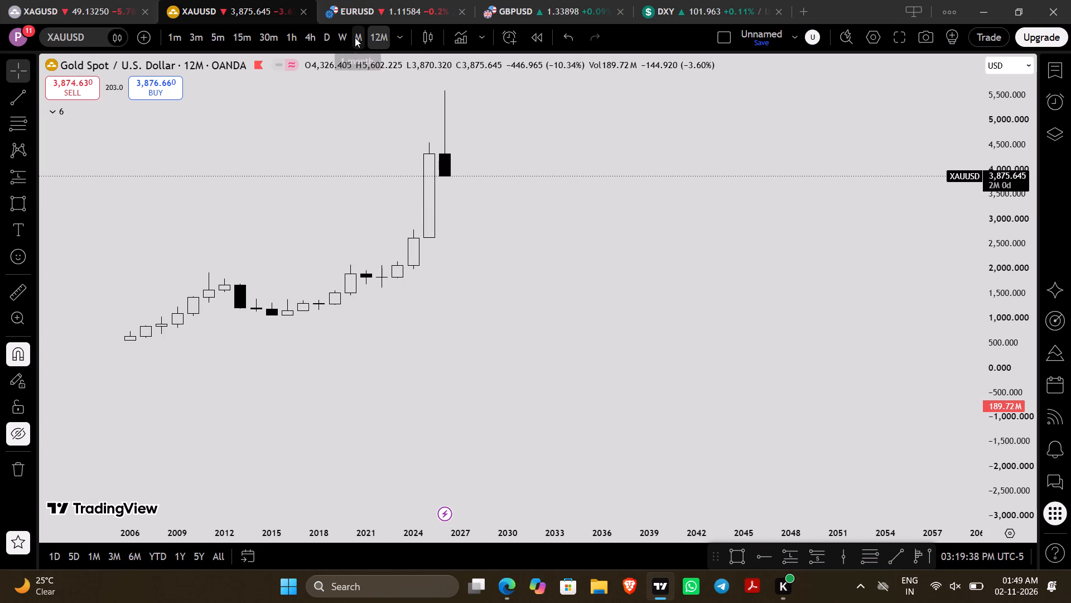
Switch the gold chart to the 1000 ranges interval and examine the 30 October price swings in a reset view.
left_click(393, 41)
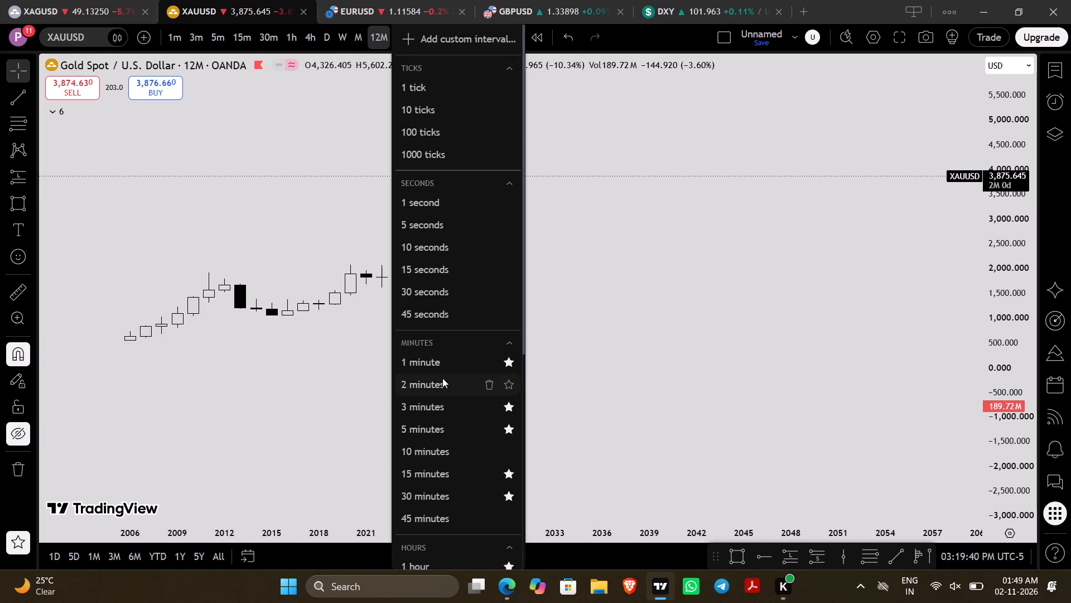
scroll(442, 378, "down", 8)
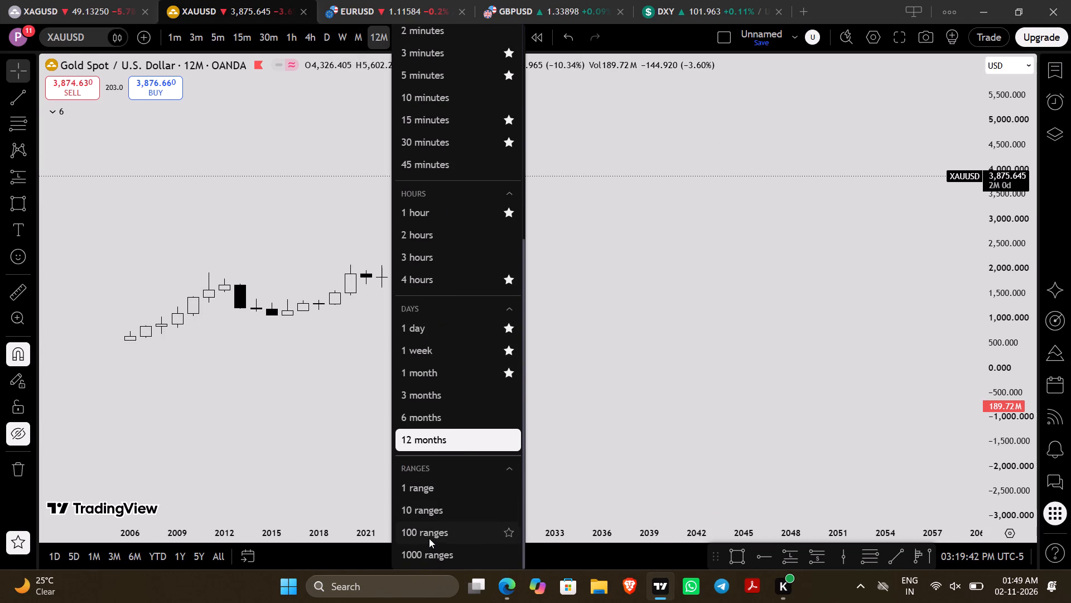
left_click(429, 545)
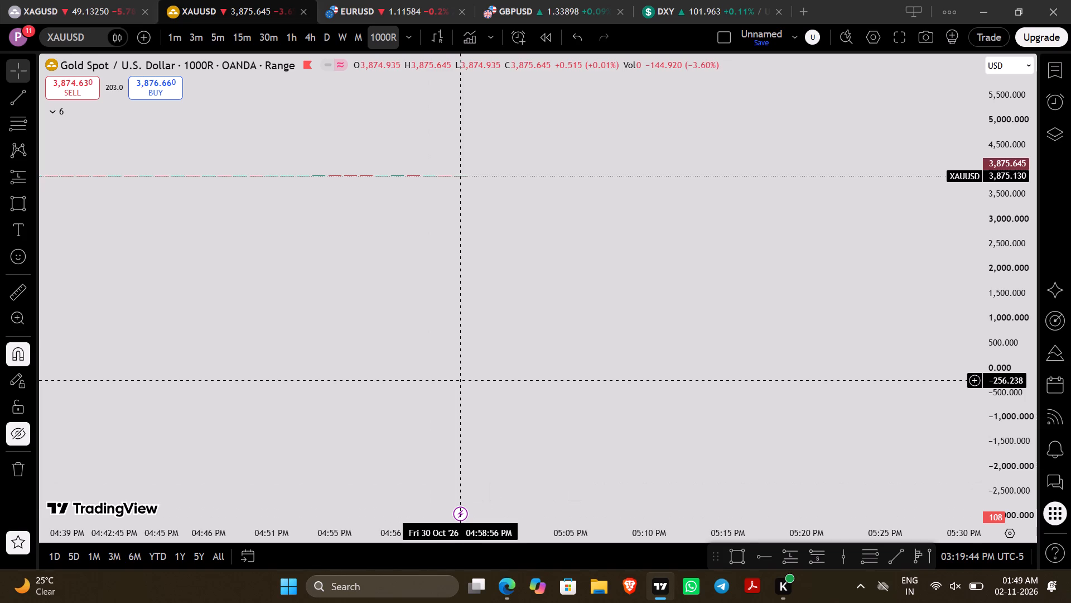
right_click(516, 319)
left_click(605, 207)
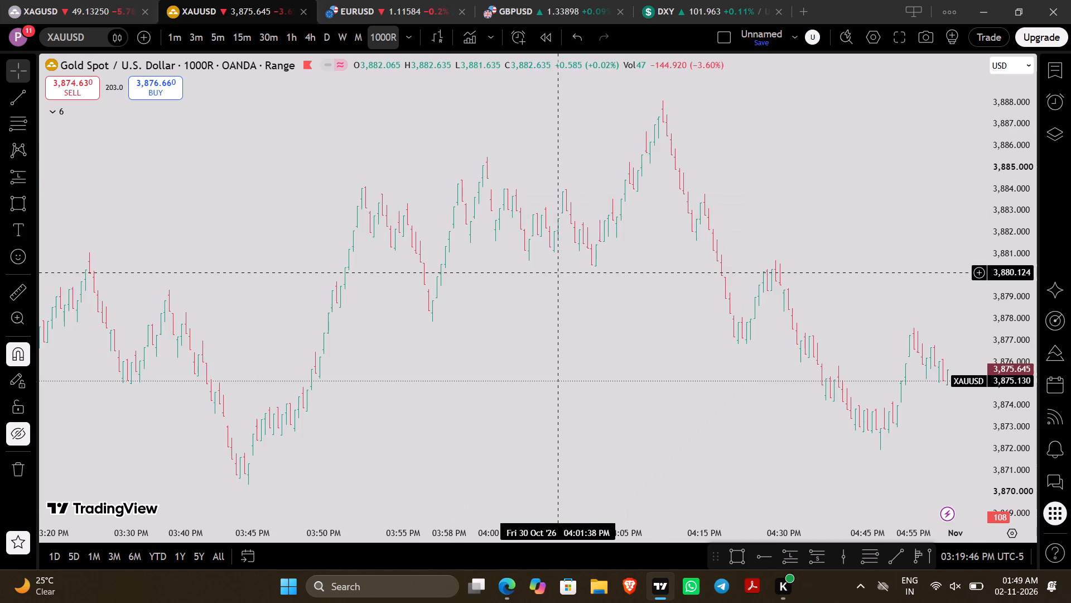
scroll(553, 281, "up", 4)
scroll(553, 281, "left", 2)
scroll(553, 281, "up", 1)
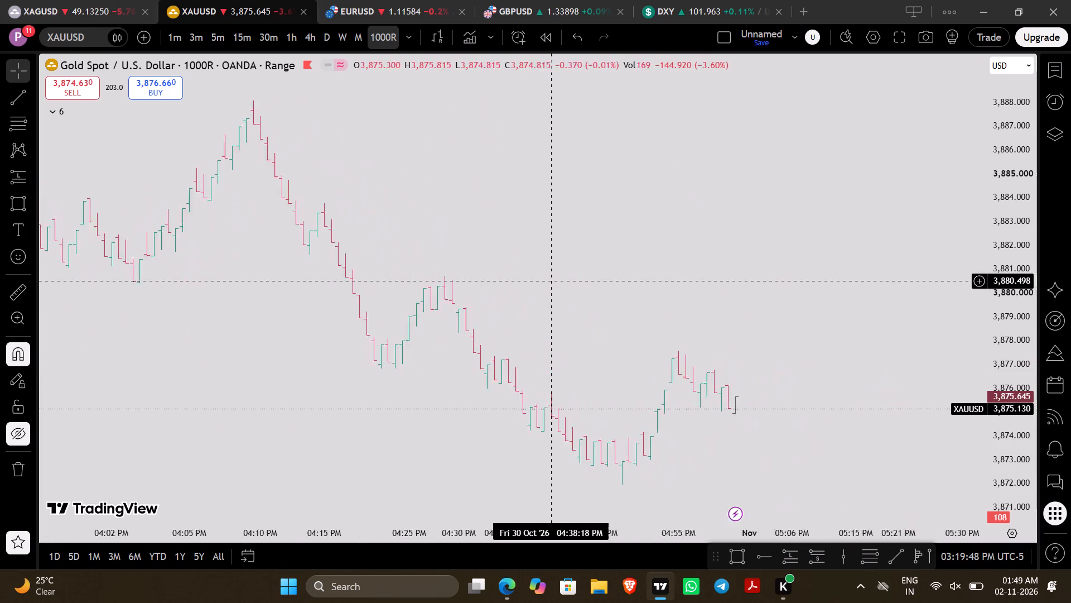
scroll(553, 281, "up", 1)
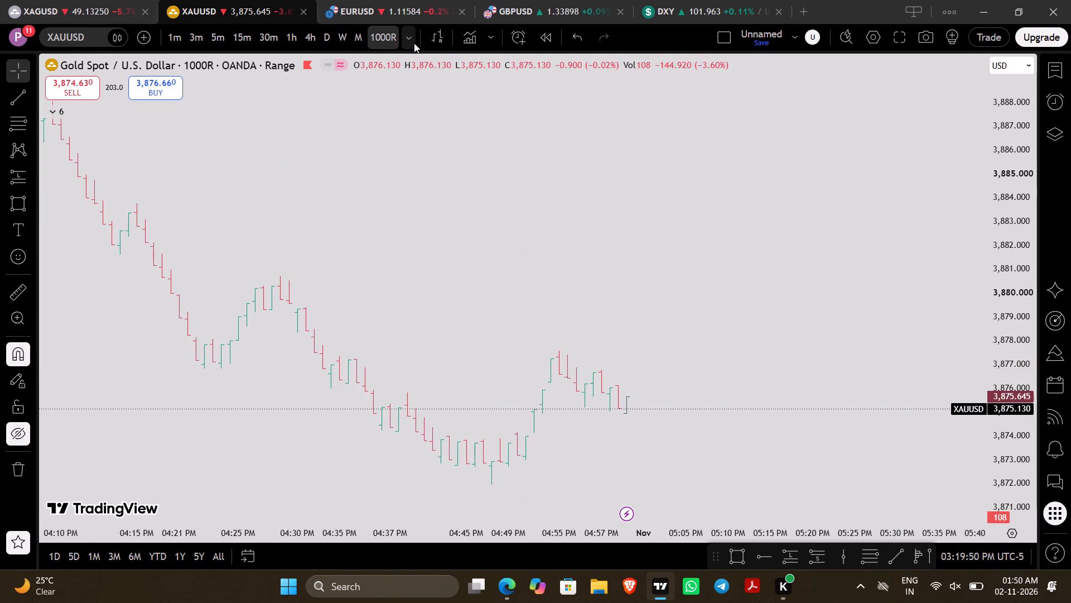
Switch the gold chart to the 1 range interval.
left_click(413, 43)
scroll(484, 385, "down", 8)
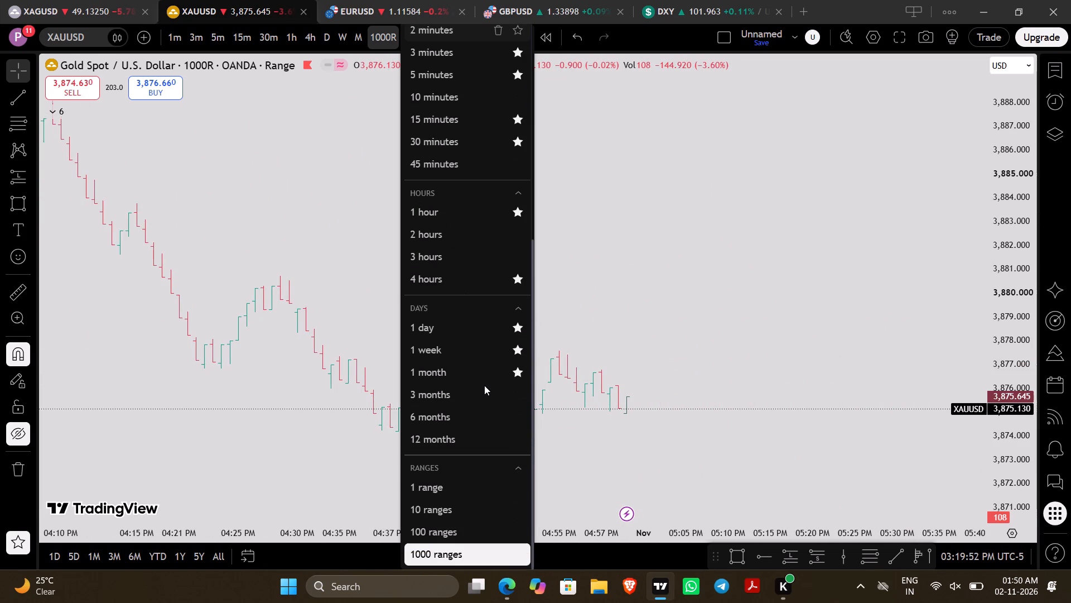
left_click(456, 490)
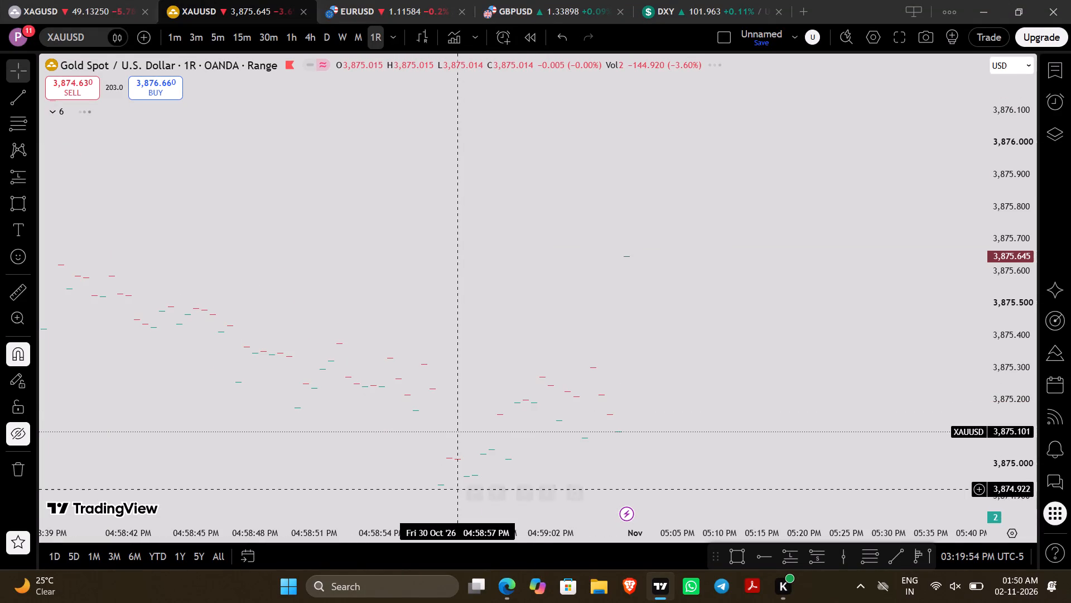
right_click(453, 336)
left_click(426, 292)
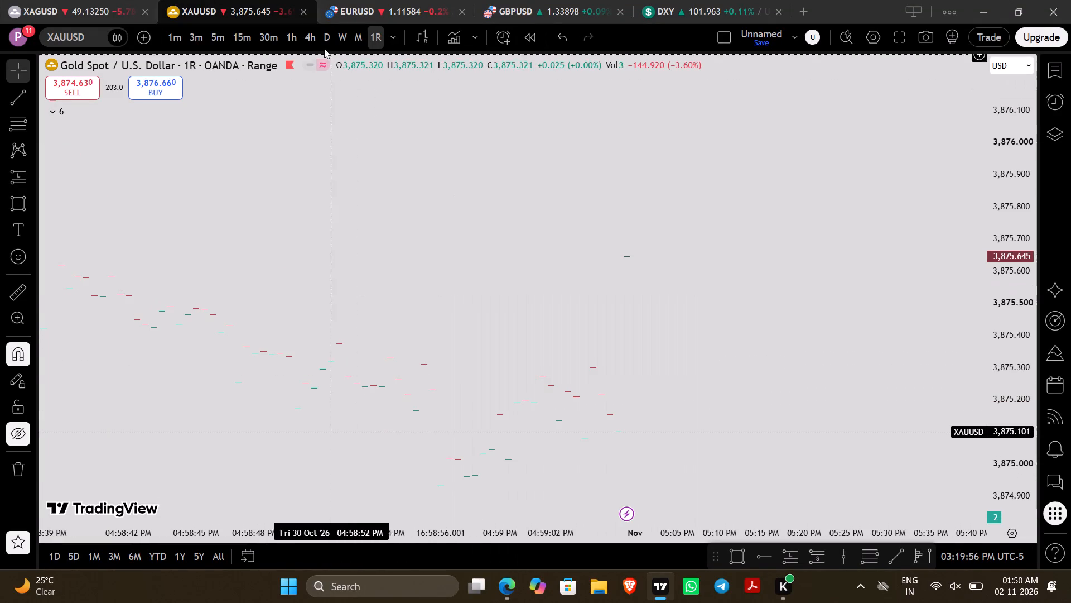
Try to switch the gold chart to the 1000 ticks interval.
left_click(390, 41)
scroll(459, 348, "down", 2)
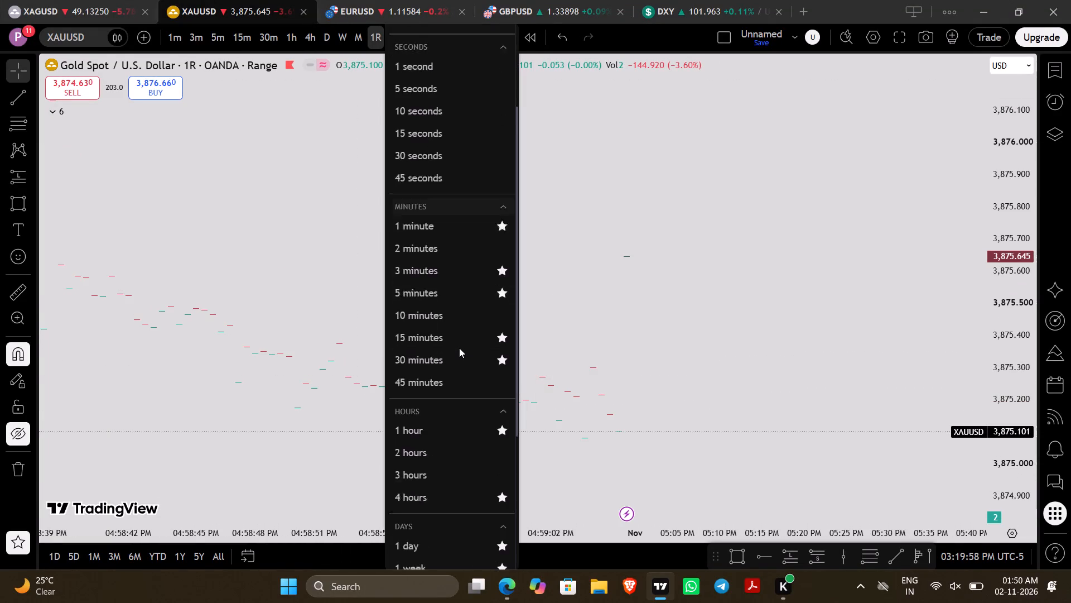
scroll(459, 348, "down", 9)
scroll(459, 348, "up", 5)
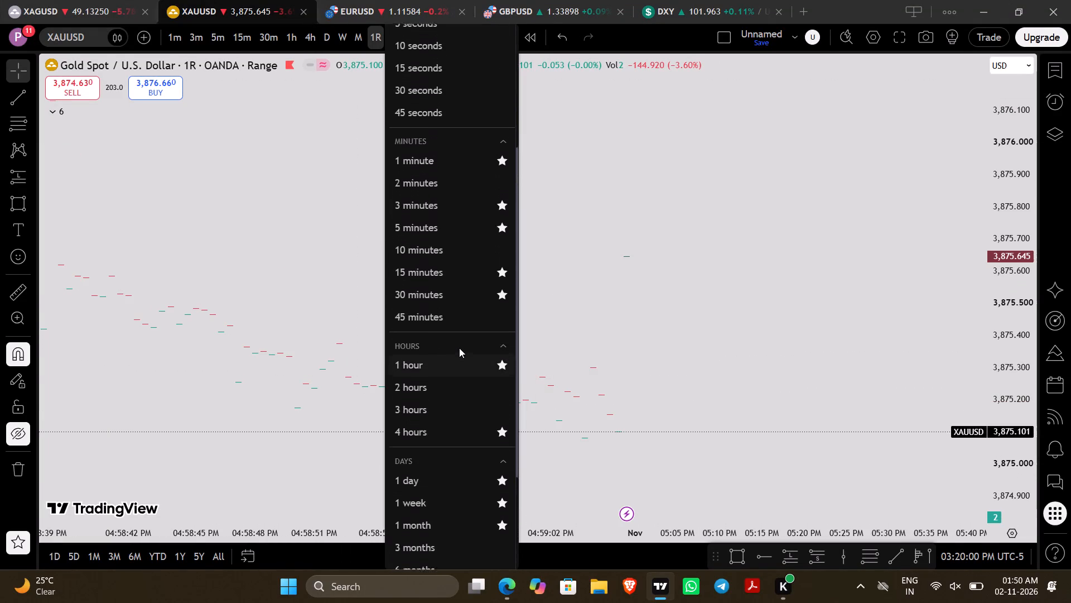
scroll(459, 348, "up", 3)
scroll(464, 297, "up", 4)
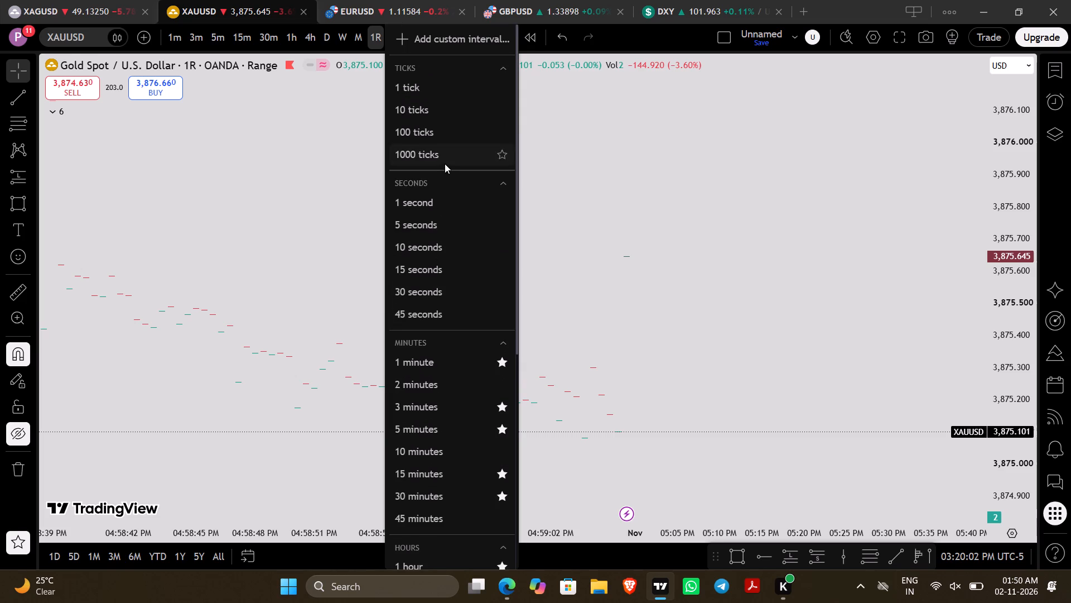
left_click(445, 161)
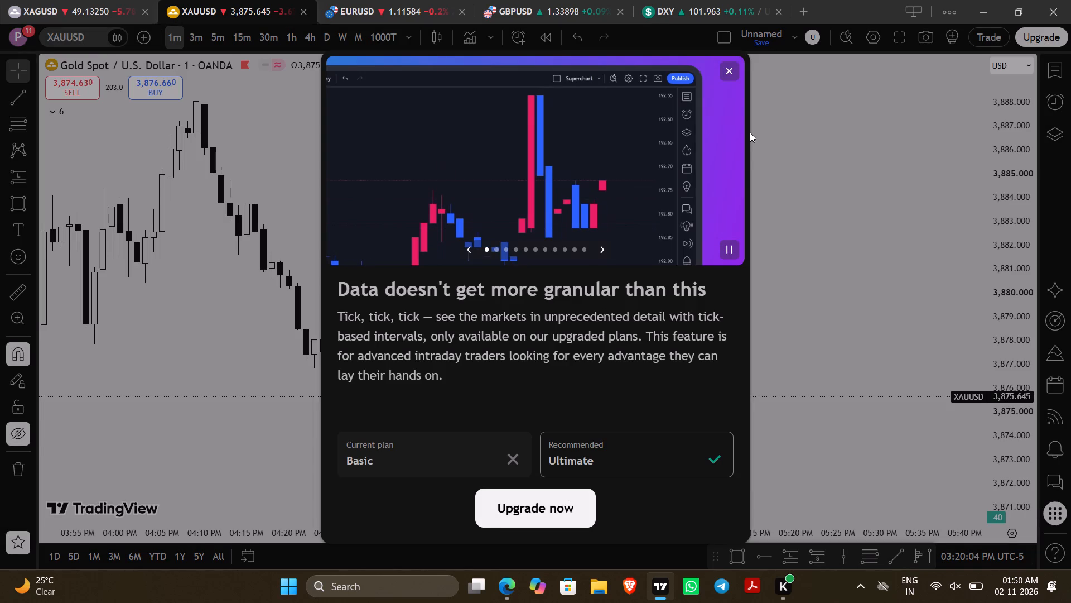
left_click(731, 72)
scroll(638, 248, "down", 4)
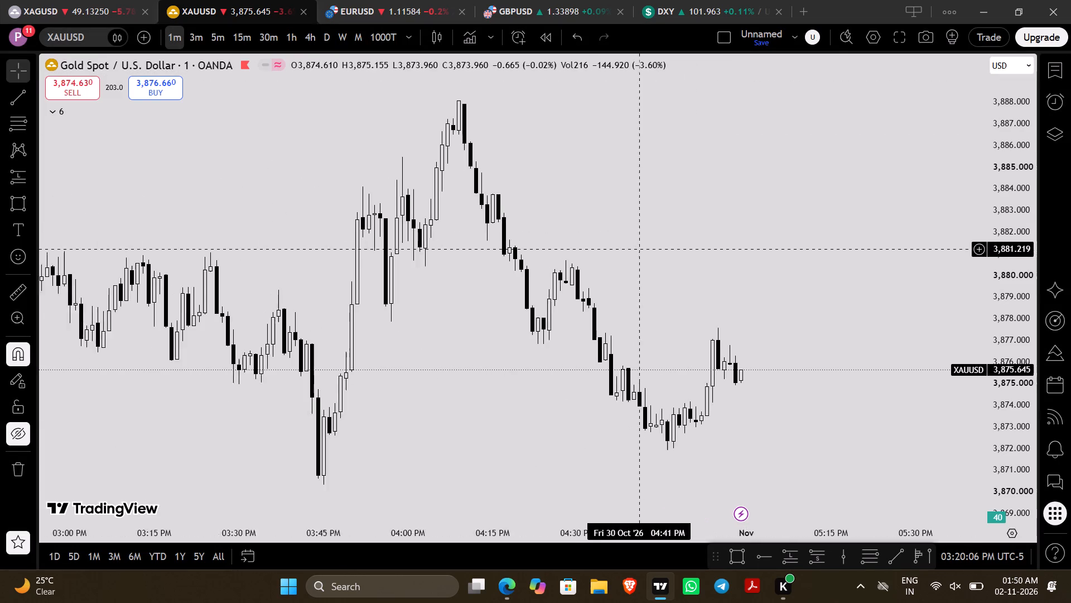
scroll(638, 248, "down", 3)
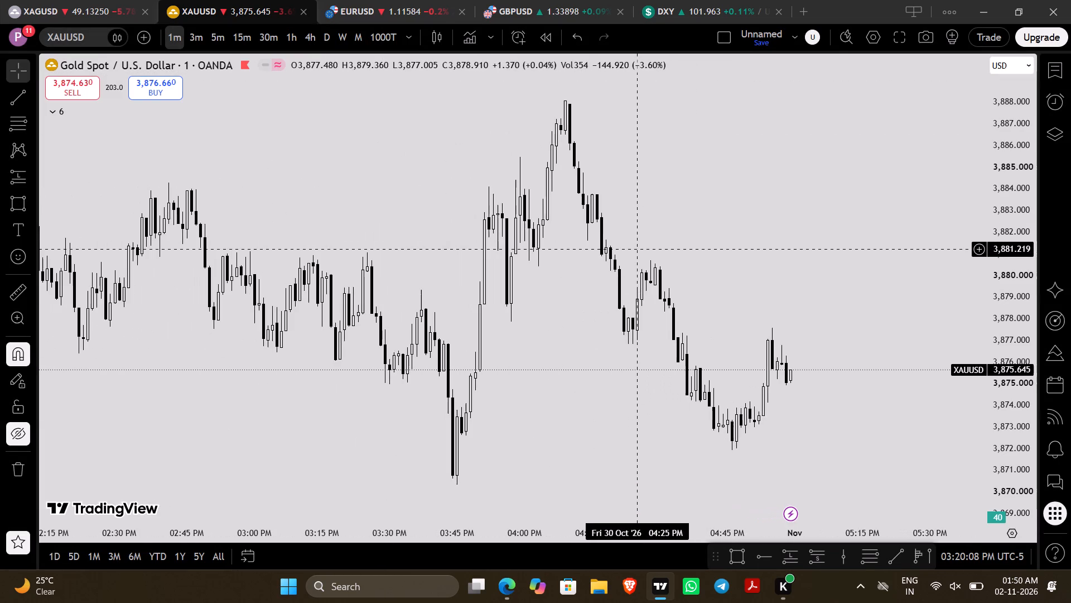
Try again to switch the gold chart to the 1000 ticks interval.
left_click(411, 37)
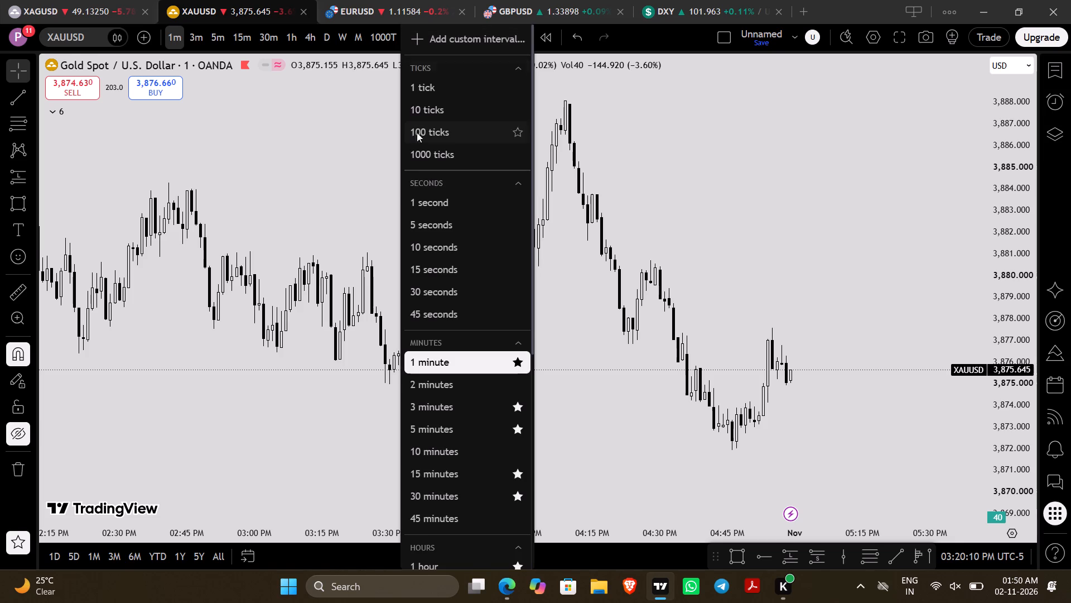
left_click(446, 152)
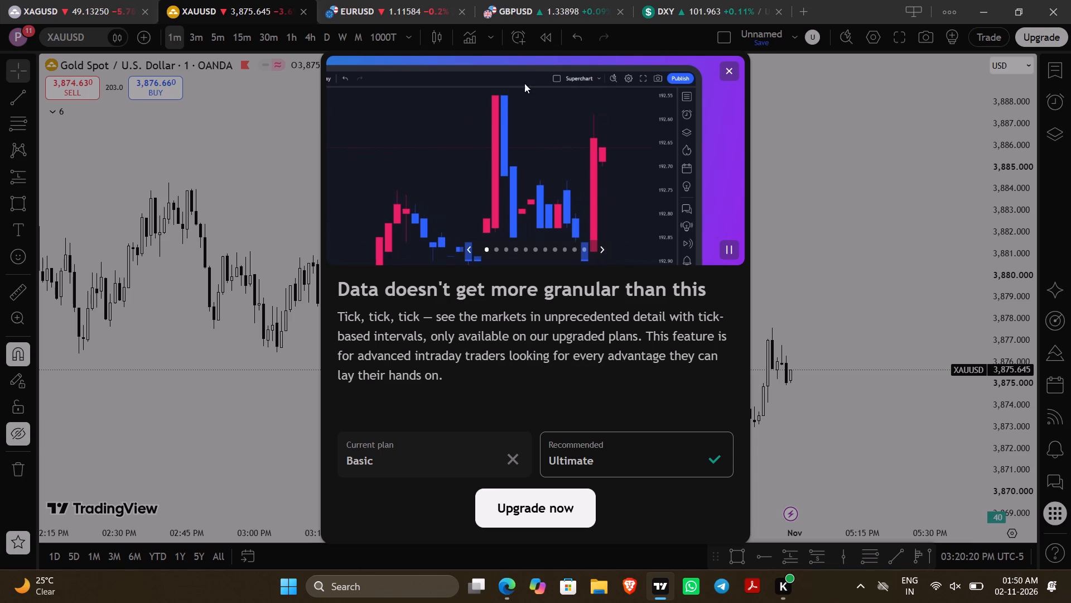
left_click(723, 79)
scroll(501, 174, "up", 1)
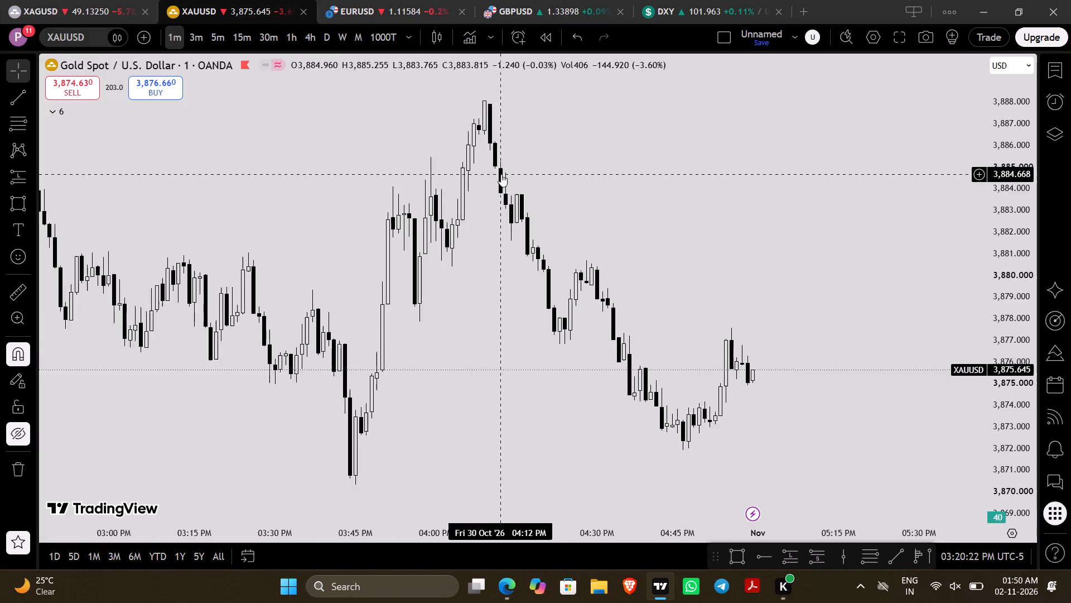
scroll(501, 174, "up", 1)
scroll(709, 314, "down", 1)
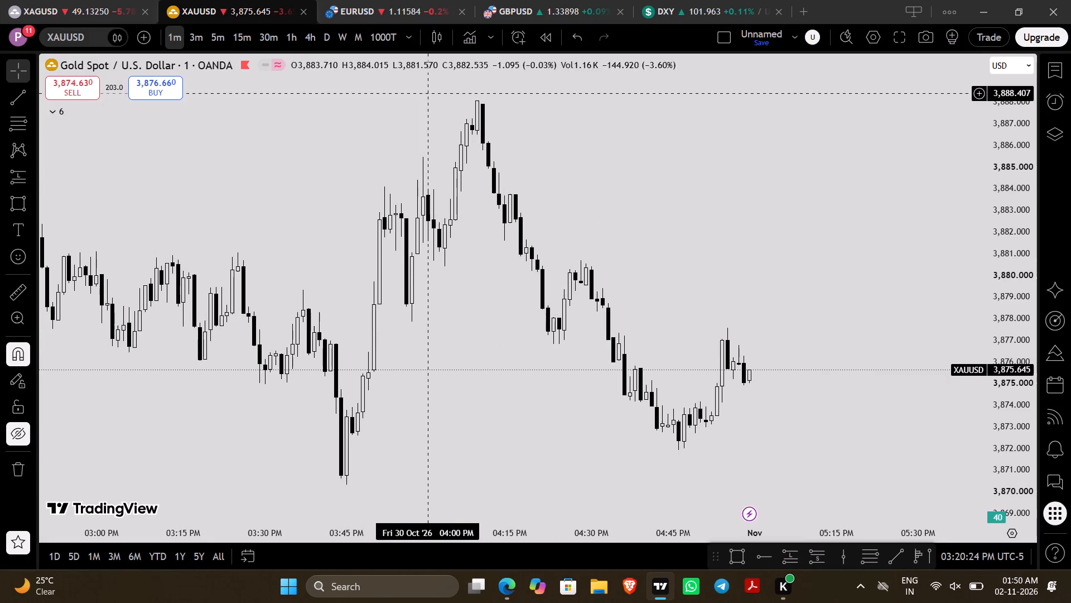
Switch the gold chart to the 1-hour timeframe and frame the late-October decline with the preceding sessions.
left_click(297, 36)
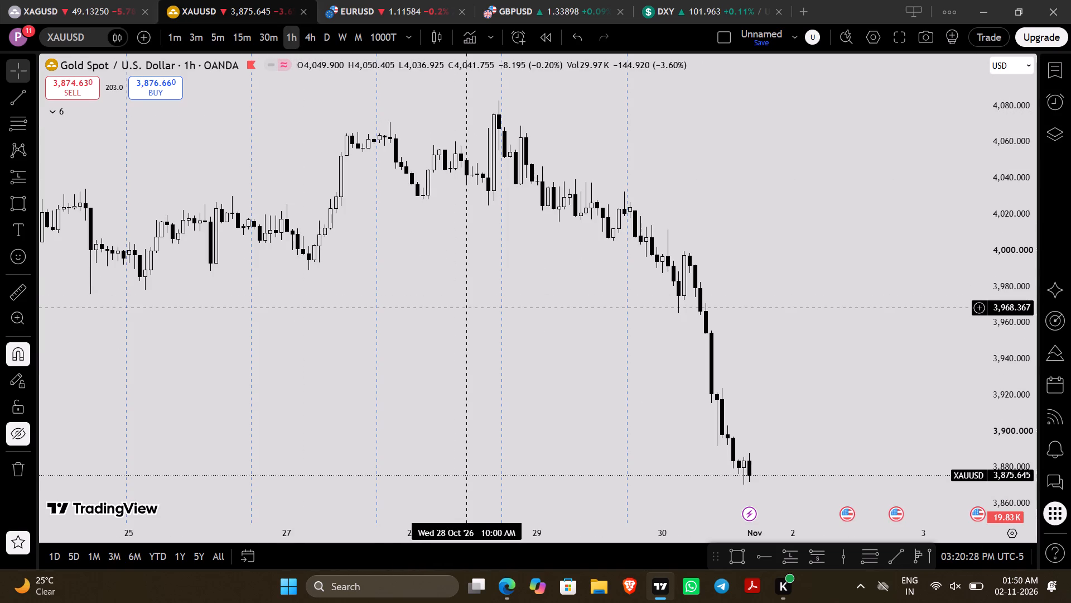
left_click_drag(708, 421, 574, 251)
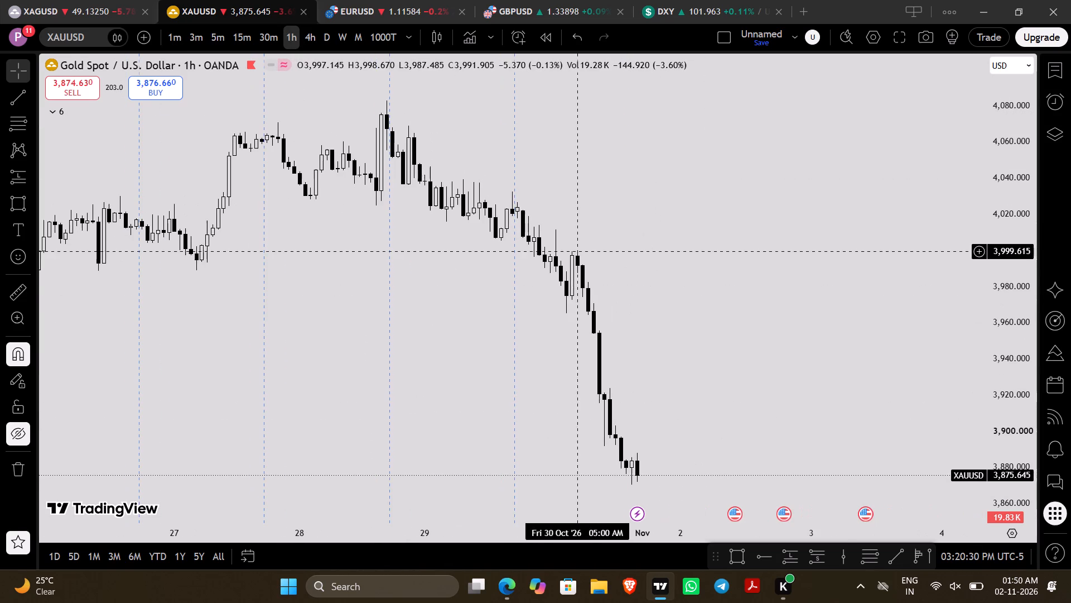
left_click_drag(574, 251, 574, 252)
scroll(1009, 304, "down", 5)
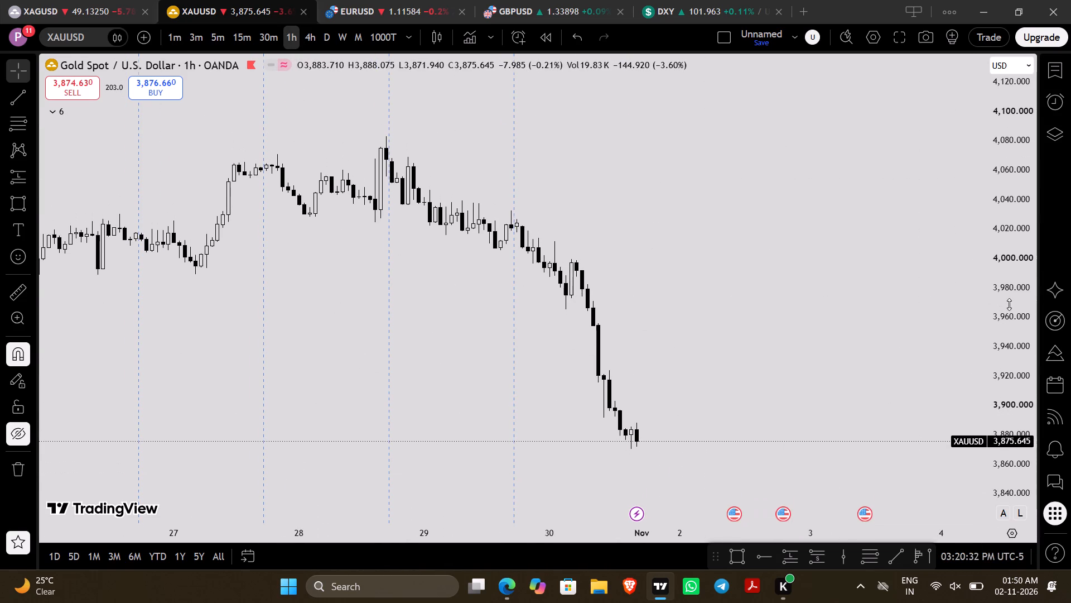
scroll(709, 362, "down", 3)
left_click_drag(764, 351, 798, 290)
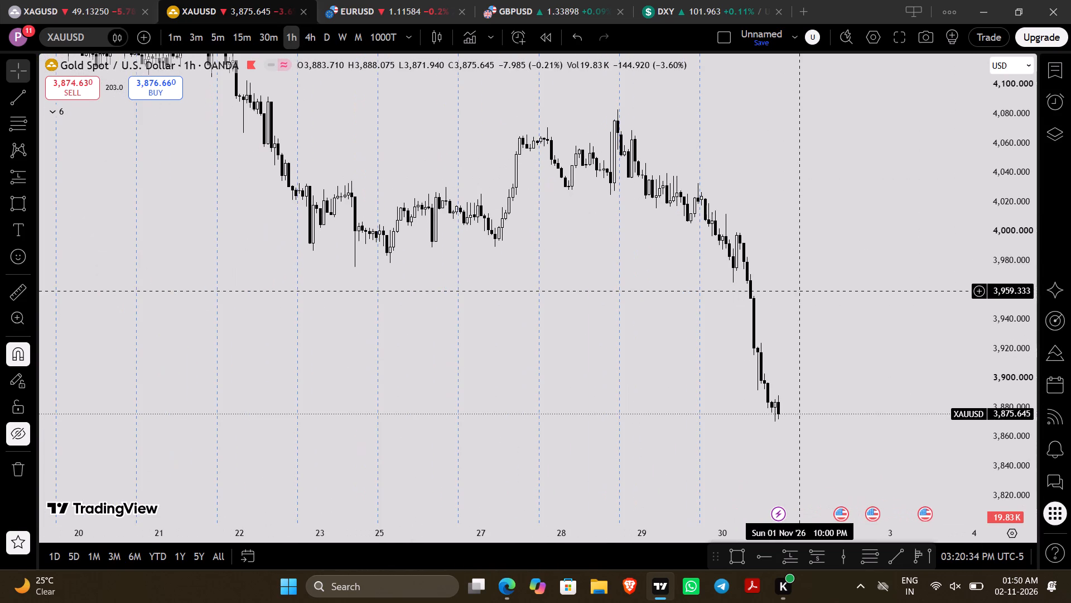
Turn off session breaks in the chart's event settings.
right_click(798, 290)
left_click(752, 300)
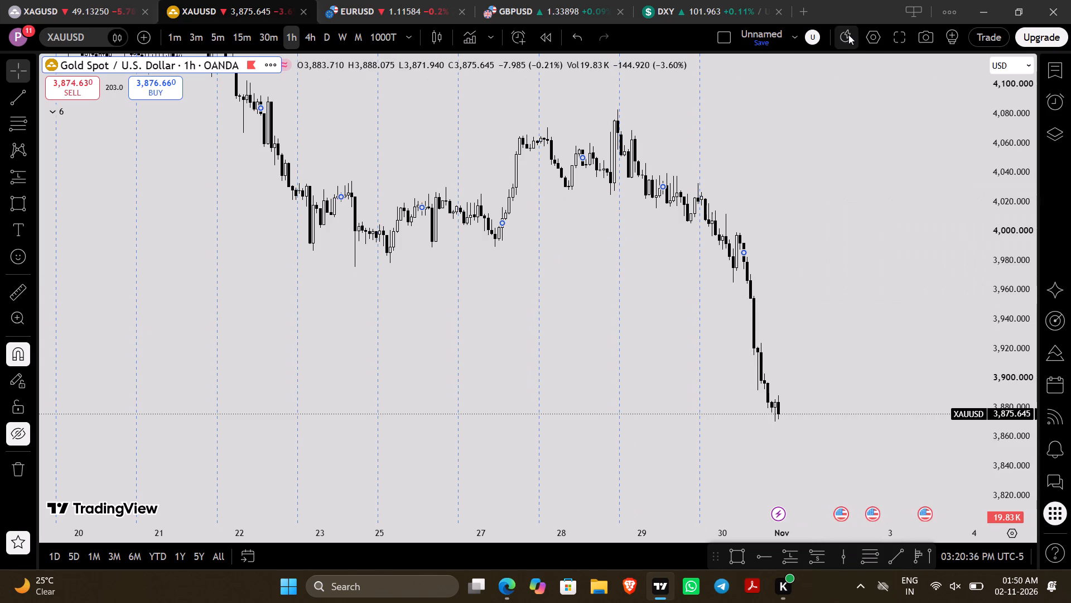
left_click(867, 37)
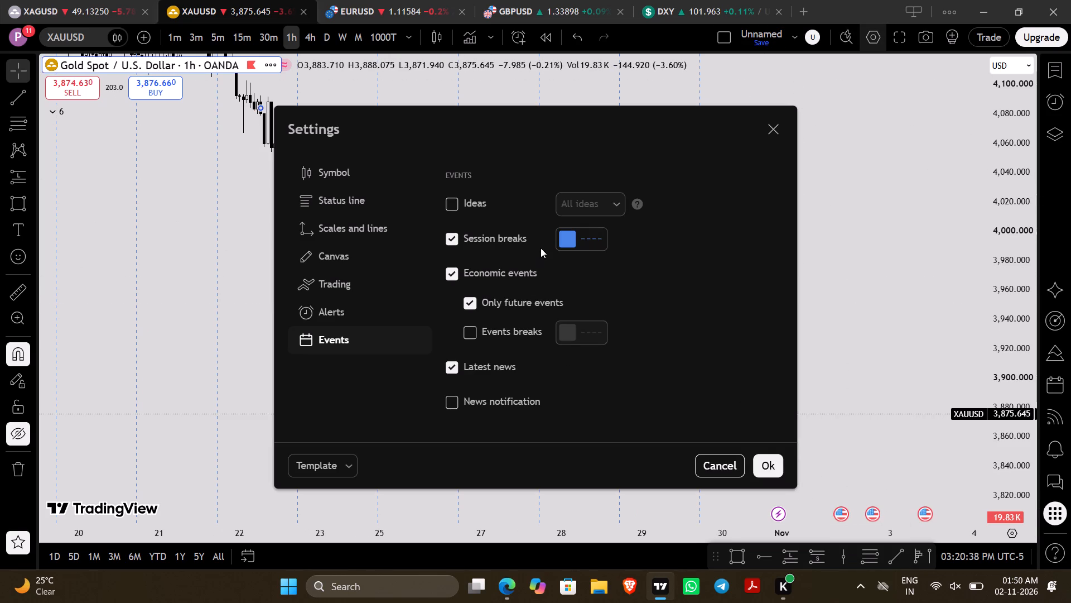
left_click(450, 237)
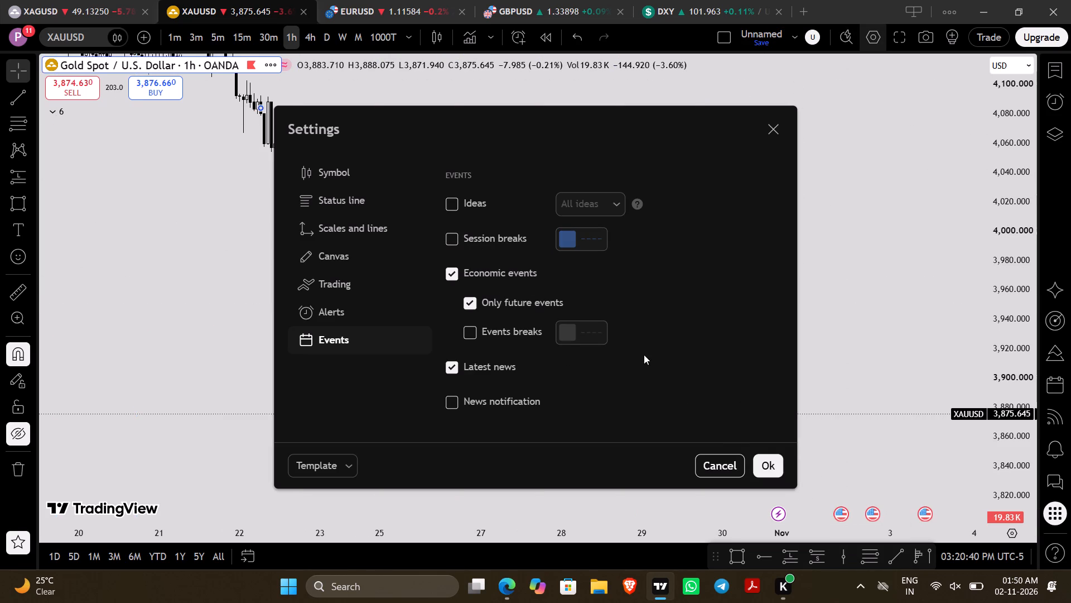
Review the alert and trading settings, and apply the chart settings.
left_click(337, 320)
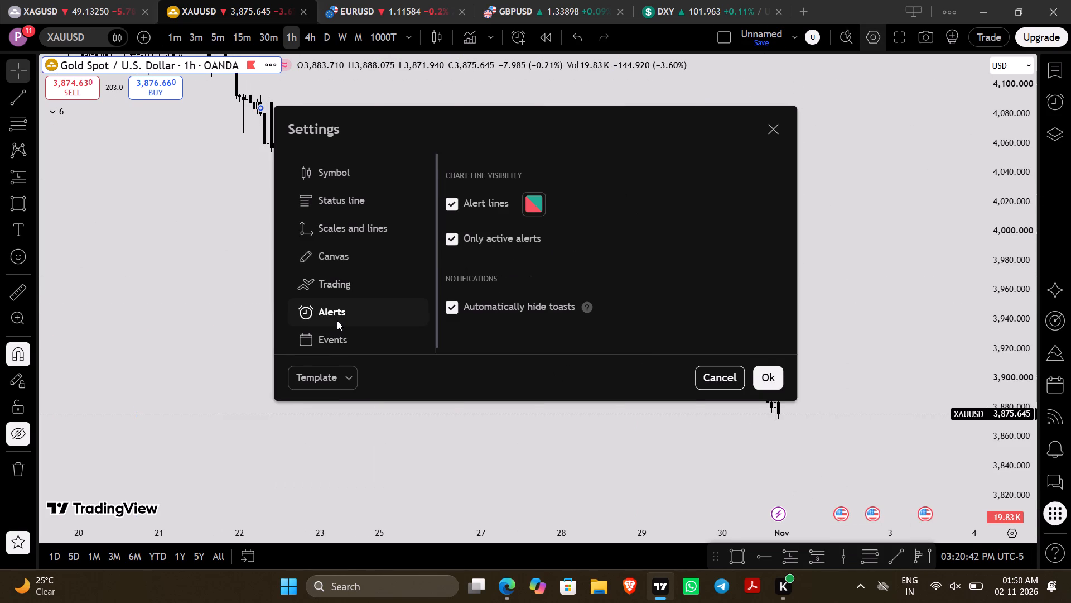
left_click(342, 288)
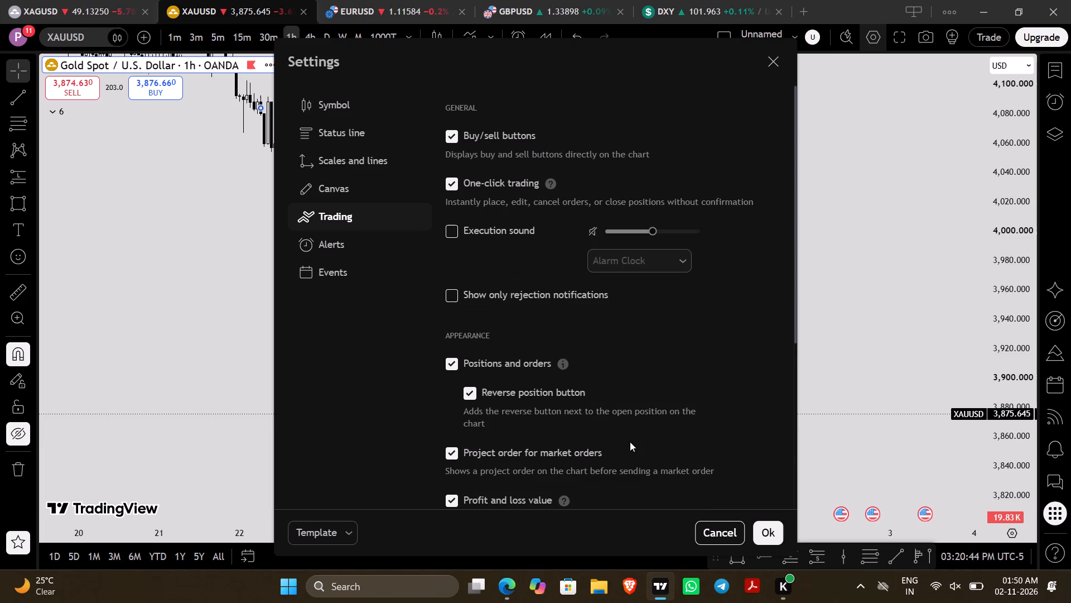
left_click(770, 534)
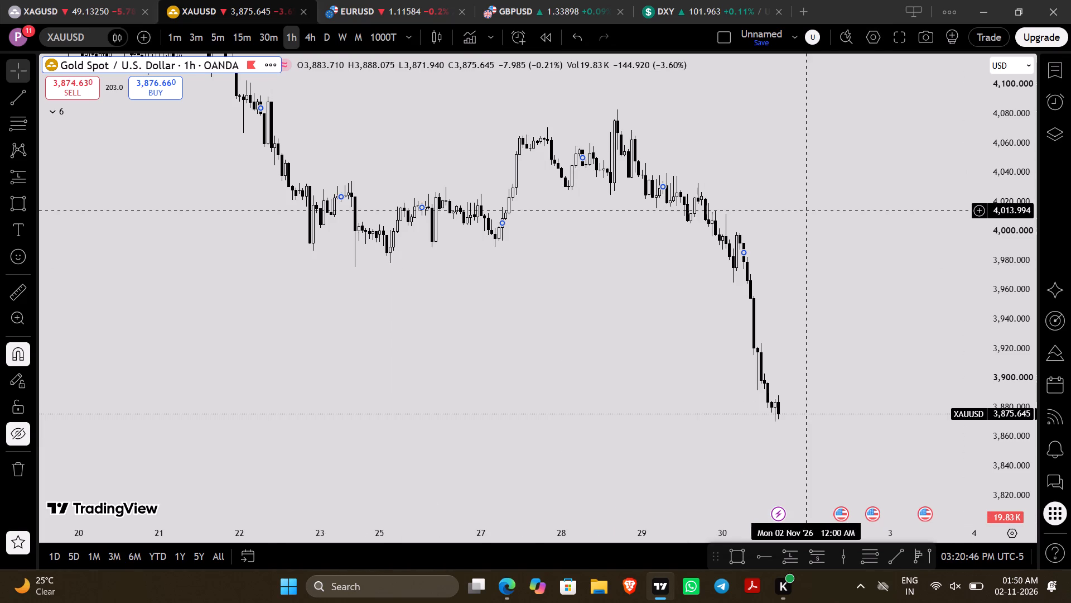
Draw a Fibonacci retracement over the 30 October gold decline, from about 3,998.67 down to about 3,876.39.
left_click_drag(787, 221, 703, 188)
scroll(703, 188, "up", 2)
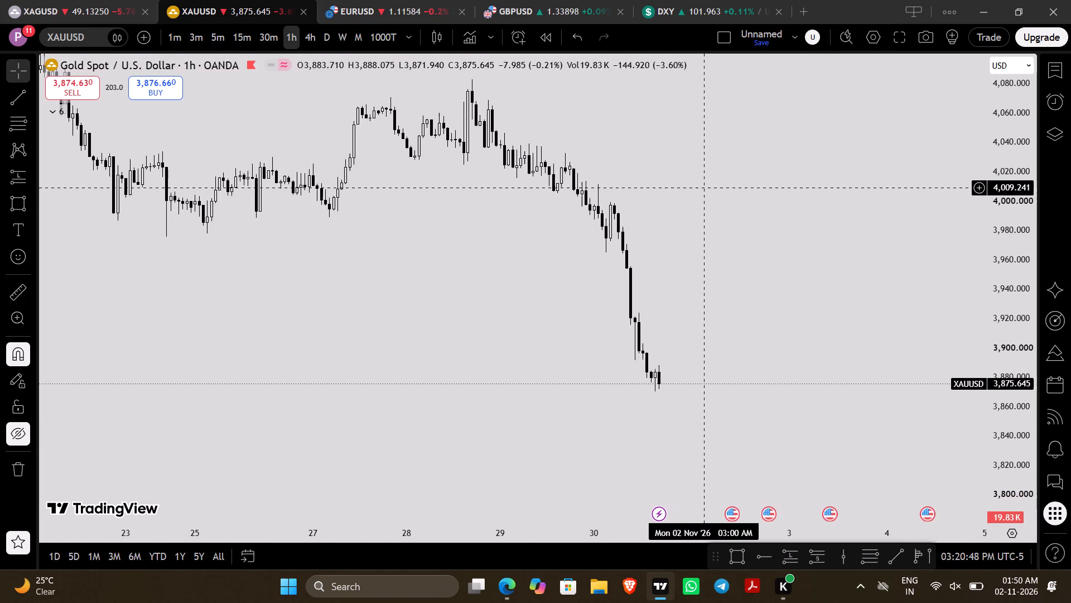
scroll(703, 188, "up", 4)
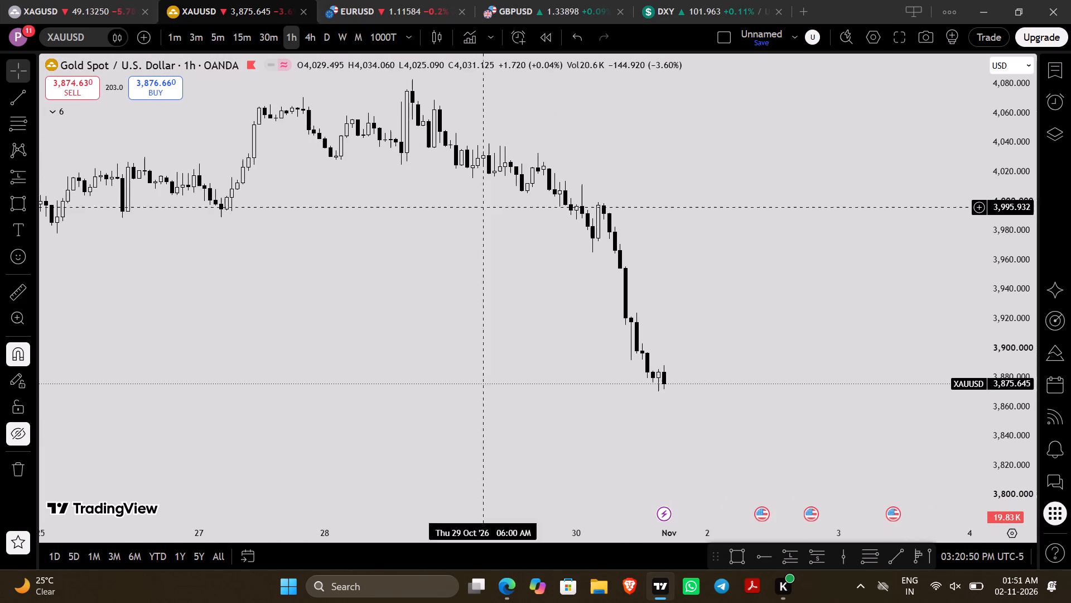
left_click(7, 122)
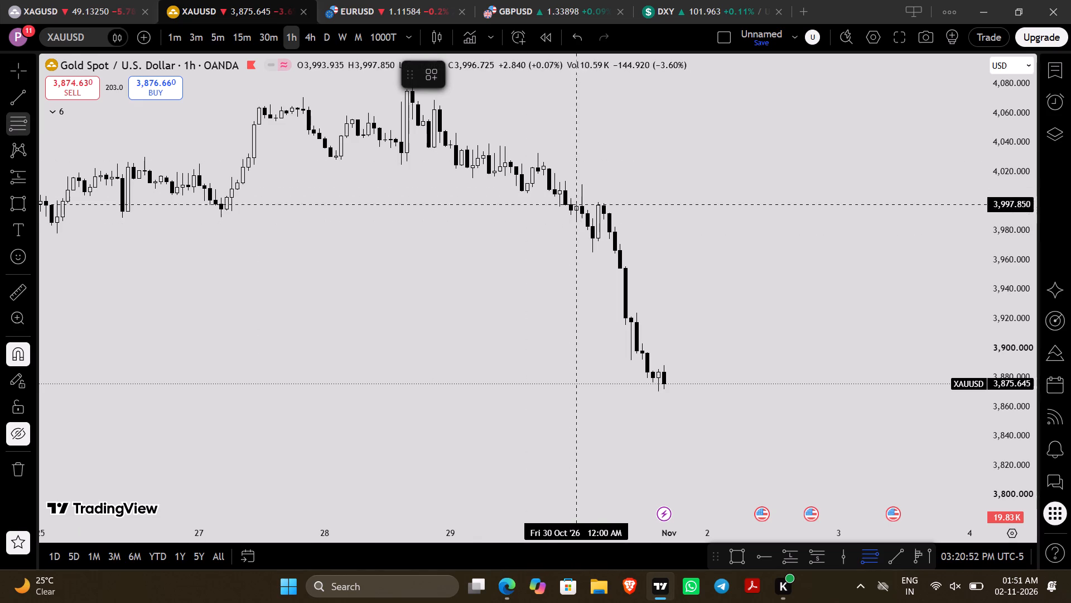
left_click(606, 176)
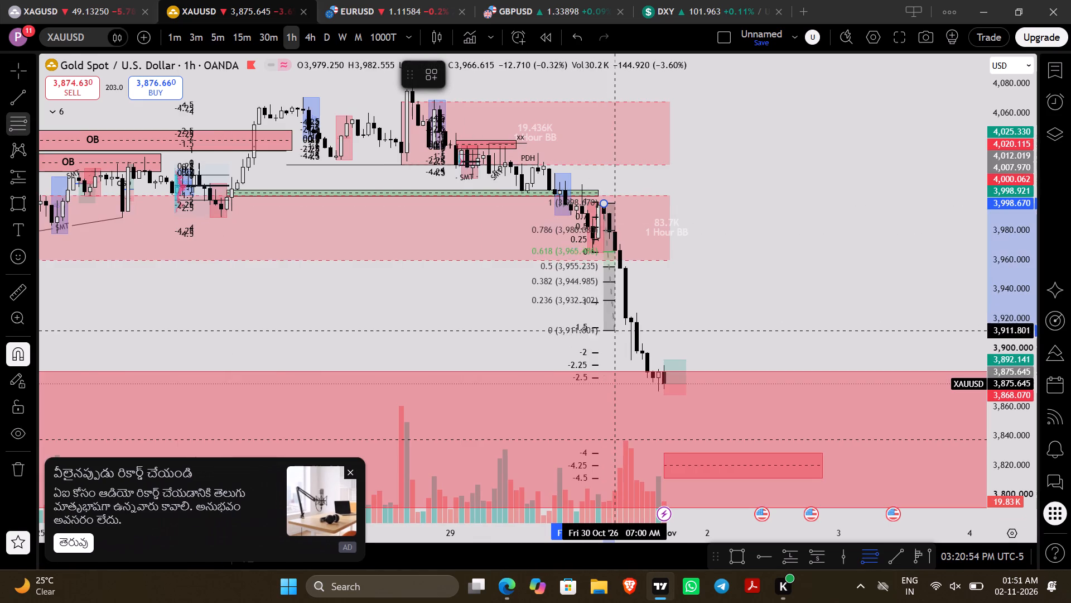
left_click(654, 409)
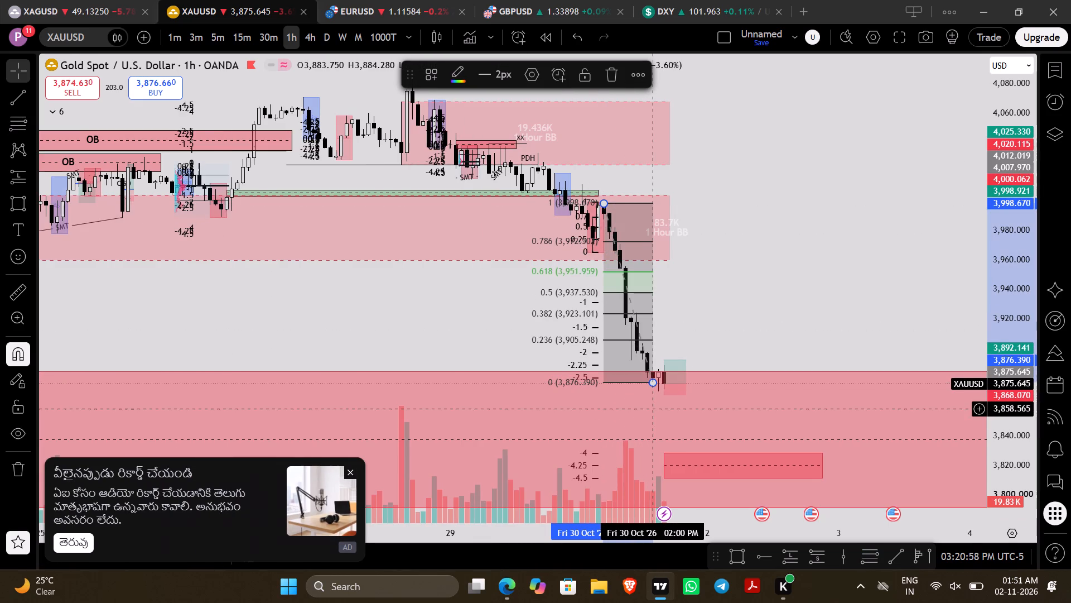
Draw a rectangle from 30 October 08:00 to 2 November 09:00 between the 0.618 and 0.5 retracement levels, about 3,952 to 3,937.
left_click(18, 205)
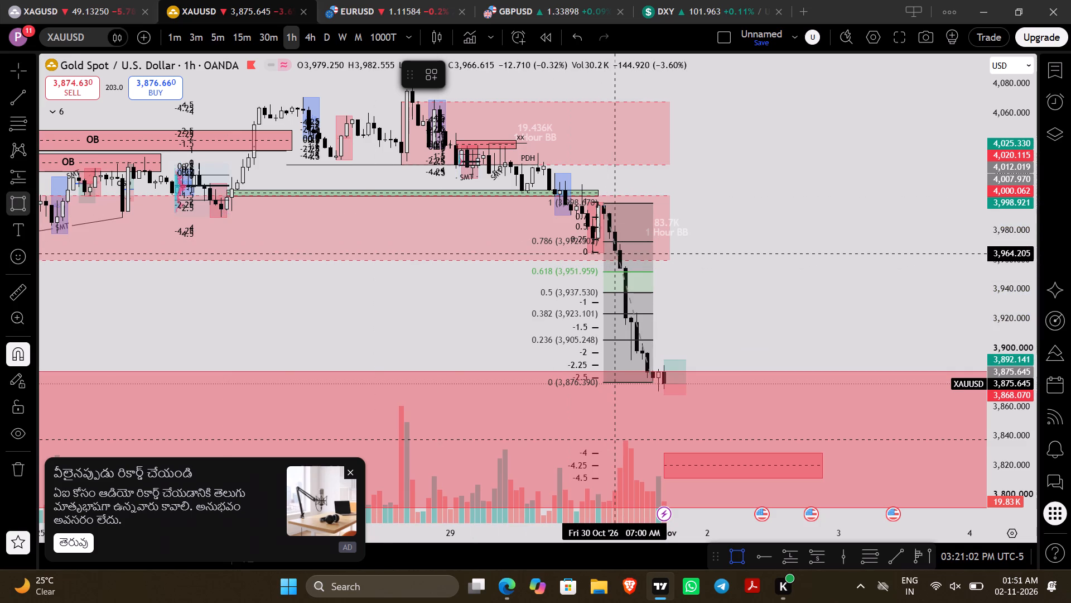
left_click(620, 275)
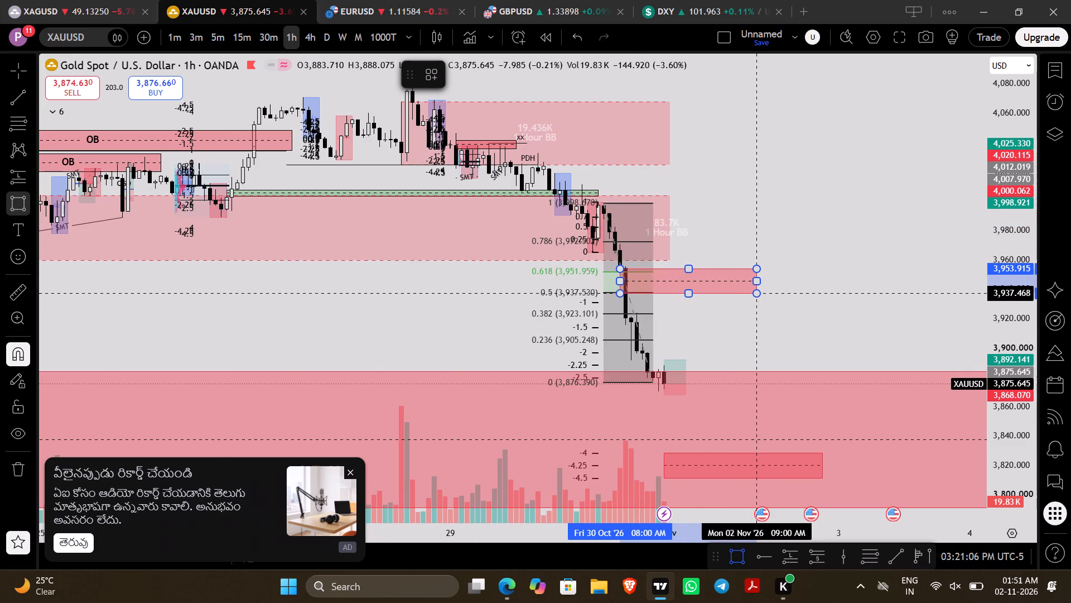
left_click(756, 293)
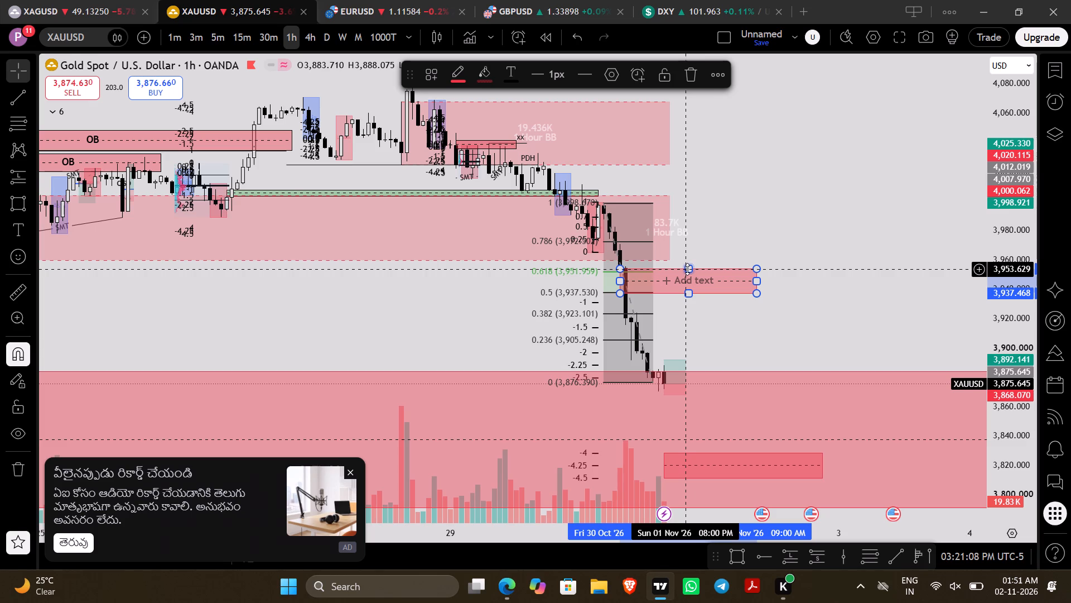
left_click(687, 269)
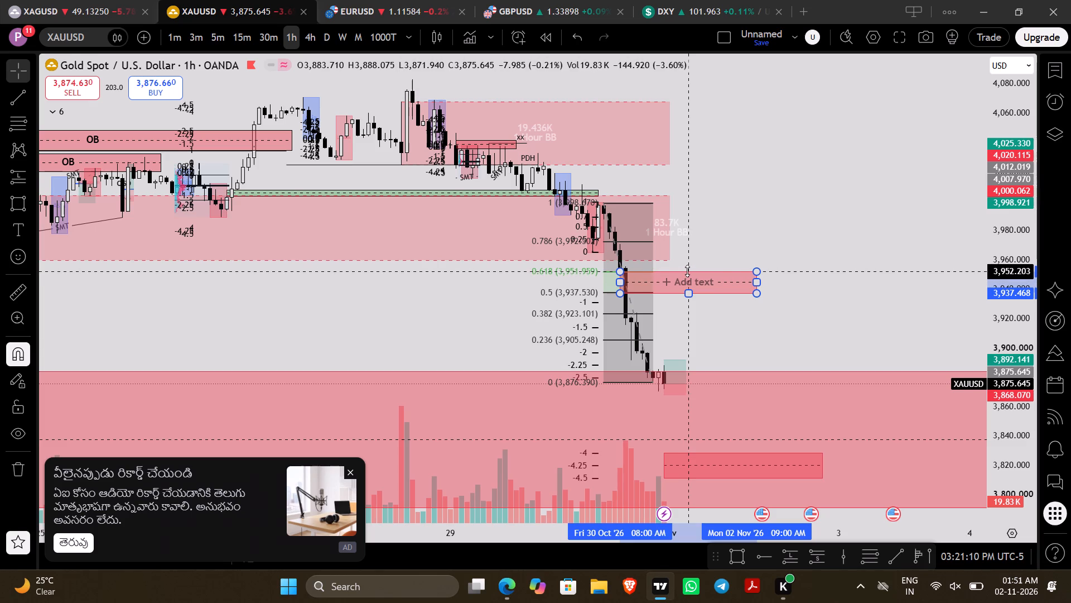
Extend the end of the rectangle between the 0.618 and 0.5 levels to about 05:00 on 3 November.
left_click_drag(764, 348, 739, 342)
left_click_drag(739, 342, 681, 298)
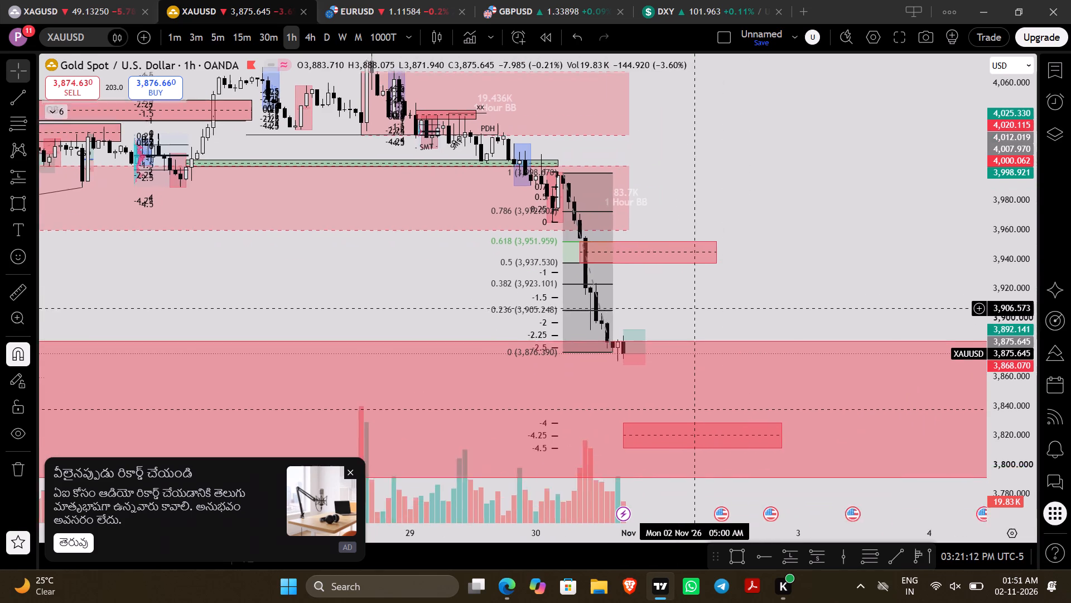
left_click_drag(681, 298, 669, 293)
scroll(669, 293, "down", 1)
scroll(1015, 288, "up", 11)
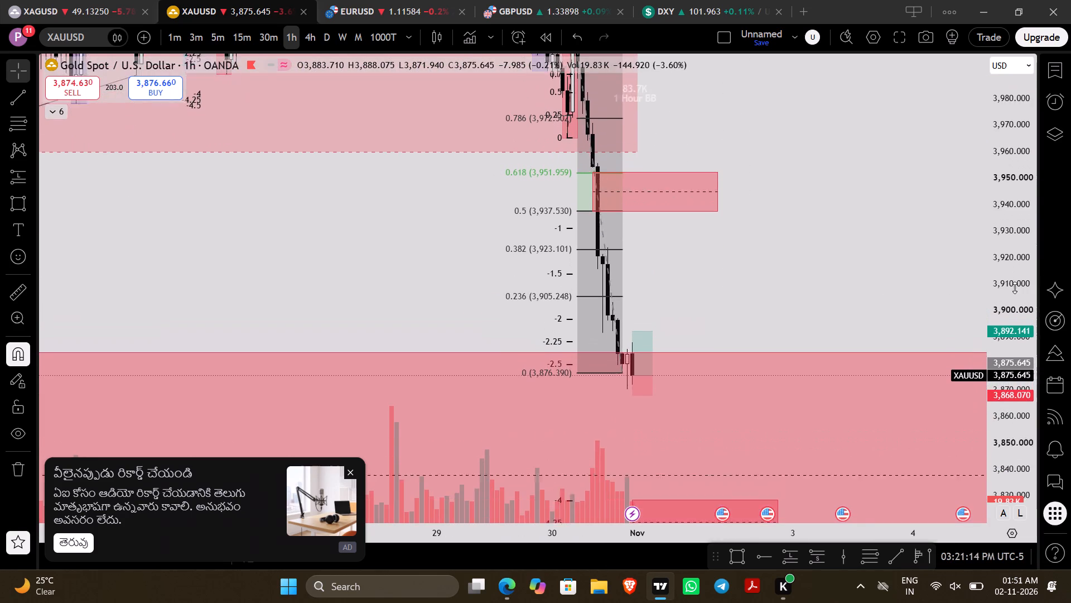
scroll(898, 285, "up", 3)
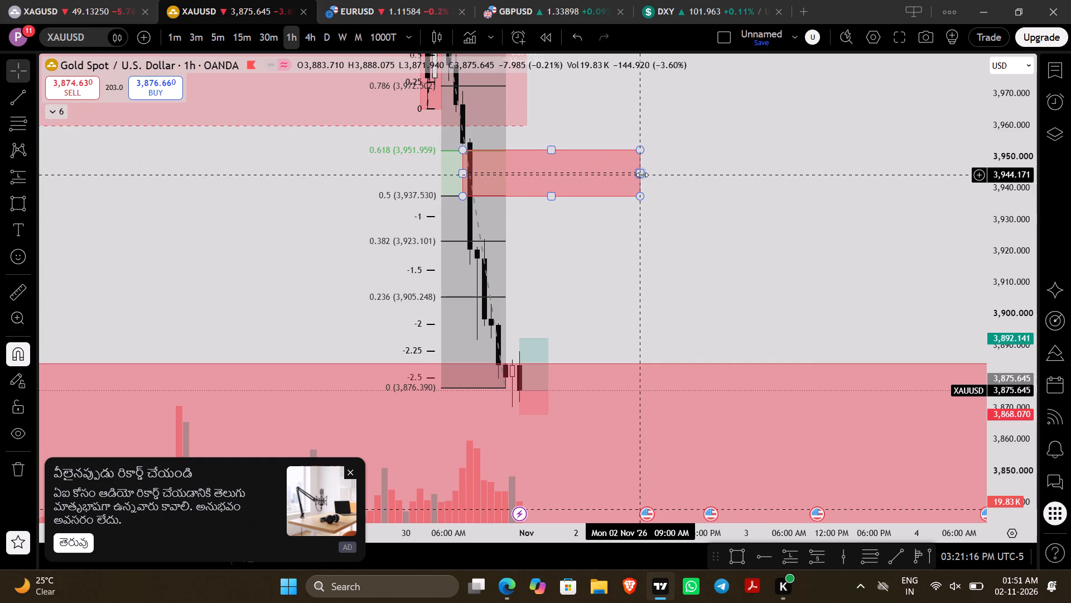
left_click_drag(642, 175, 780, 180)
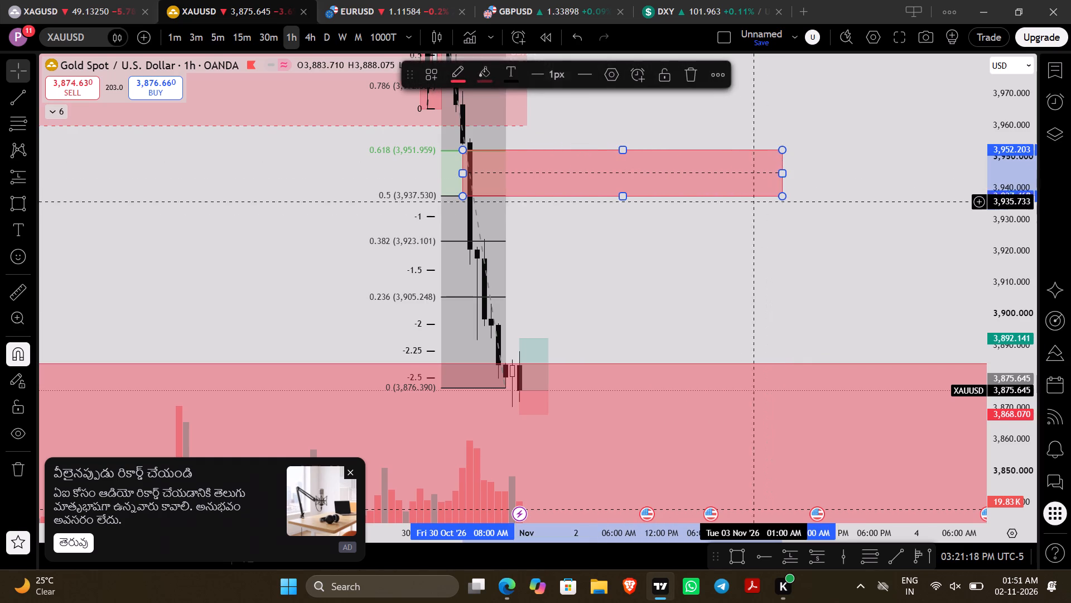
Recolour the border and fill of the small zone rectangle at 3,828.53 to 3,811.38 green.
left_click_drag(723, 225, 723, 123)
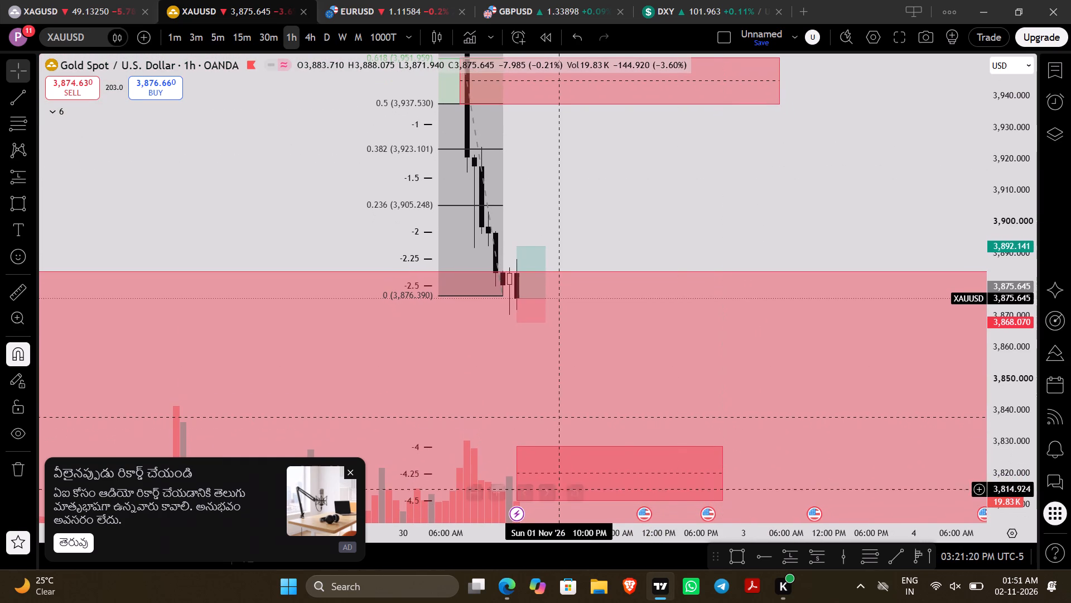
left_click(570, 472)
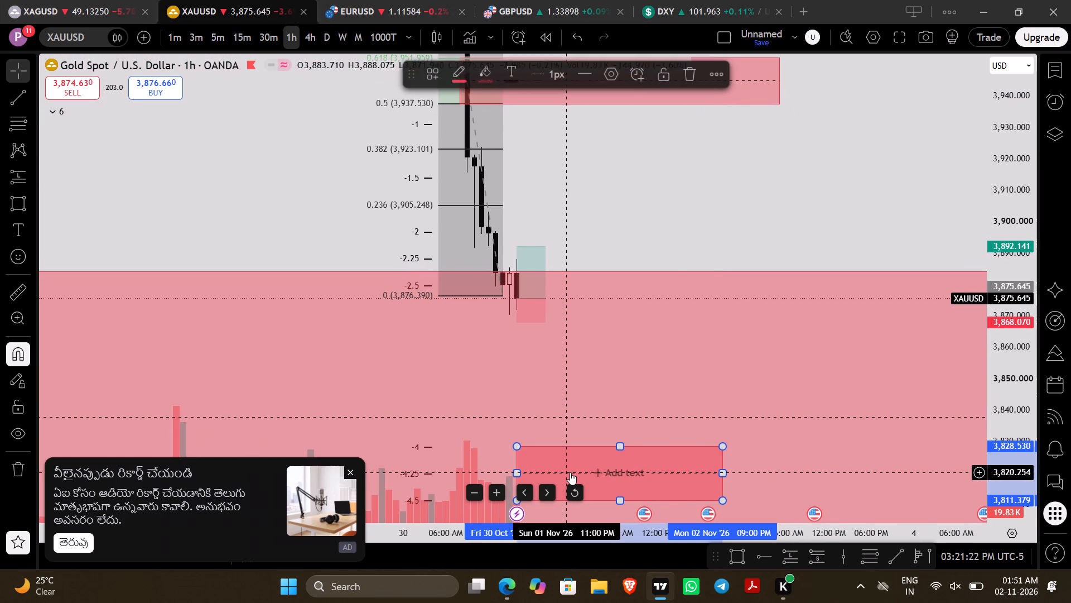
left_click(464, 80)
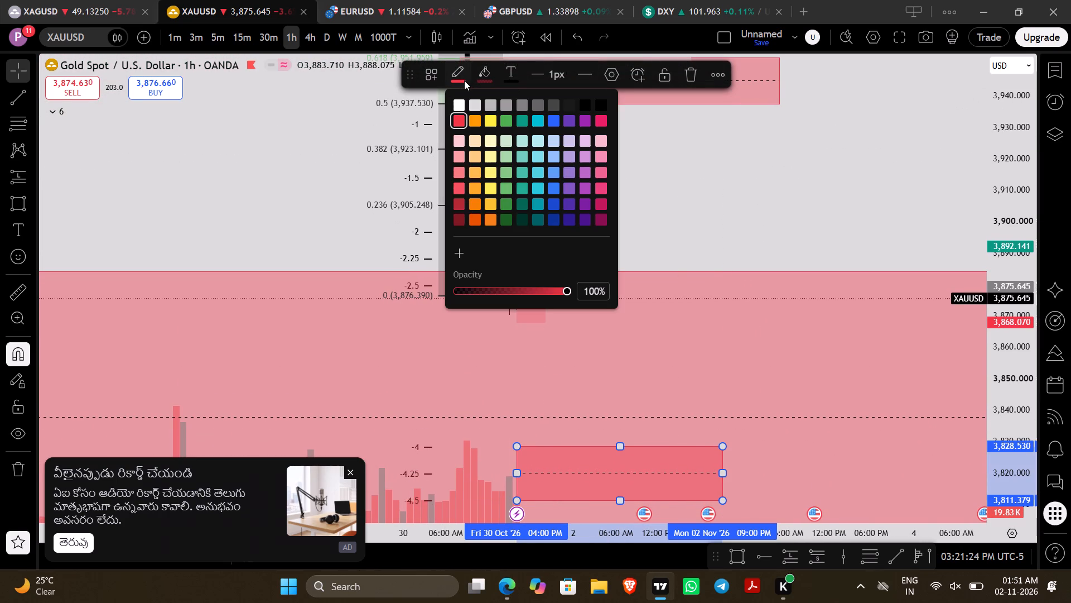
left_click(509, 117)
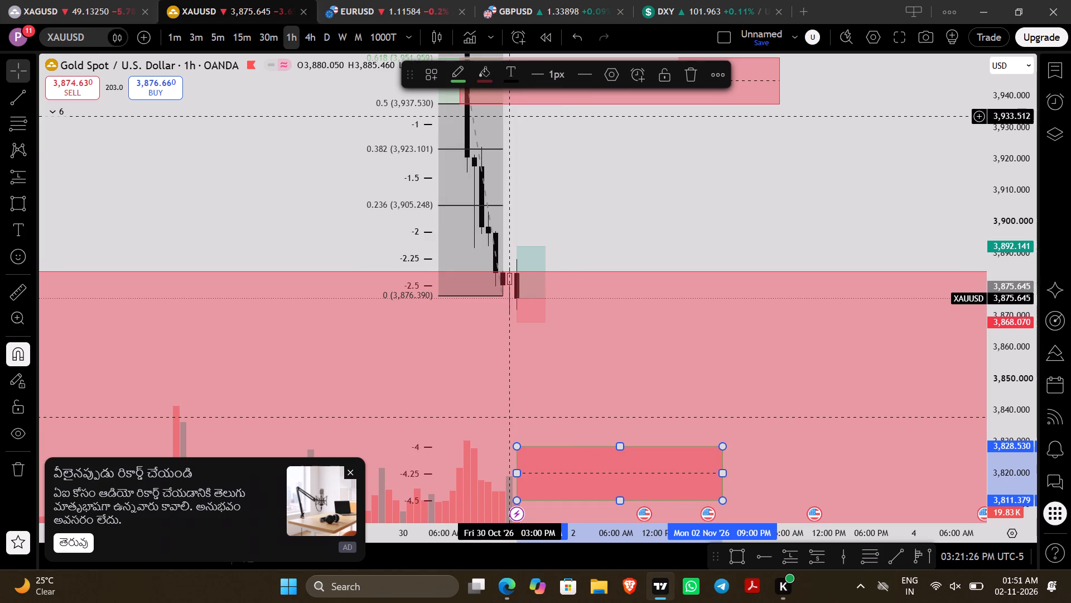
left_click(480, 73)
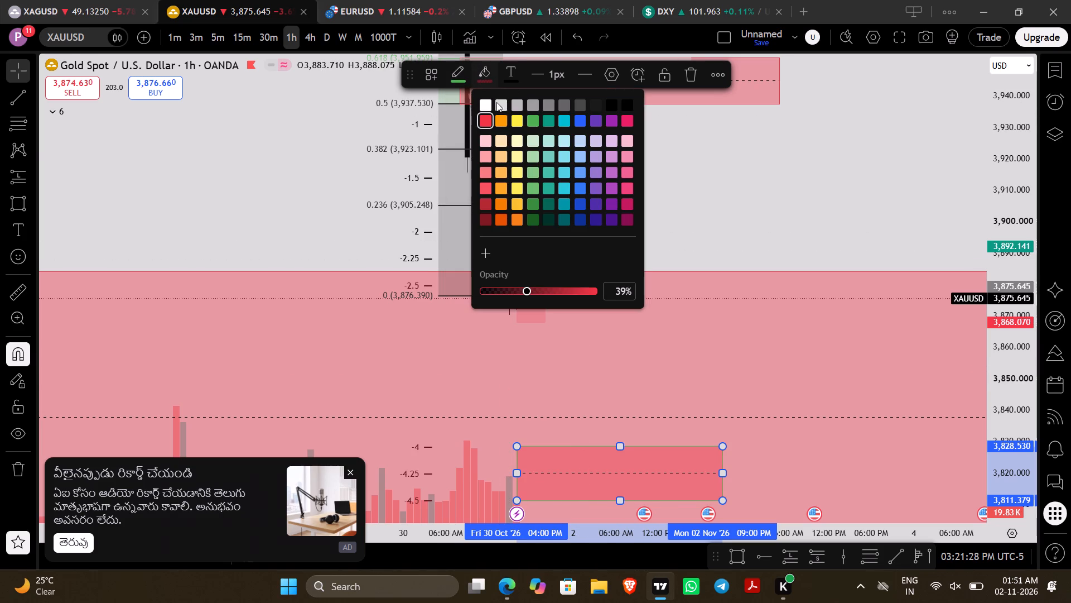
left_click(533, 123)
Delete the large red zone whose upper edge is at 3,884.115, behind the green rectangle.
left_click_drag(634, 188, 551, 179)
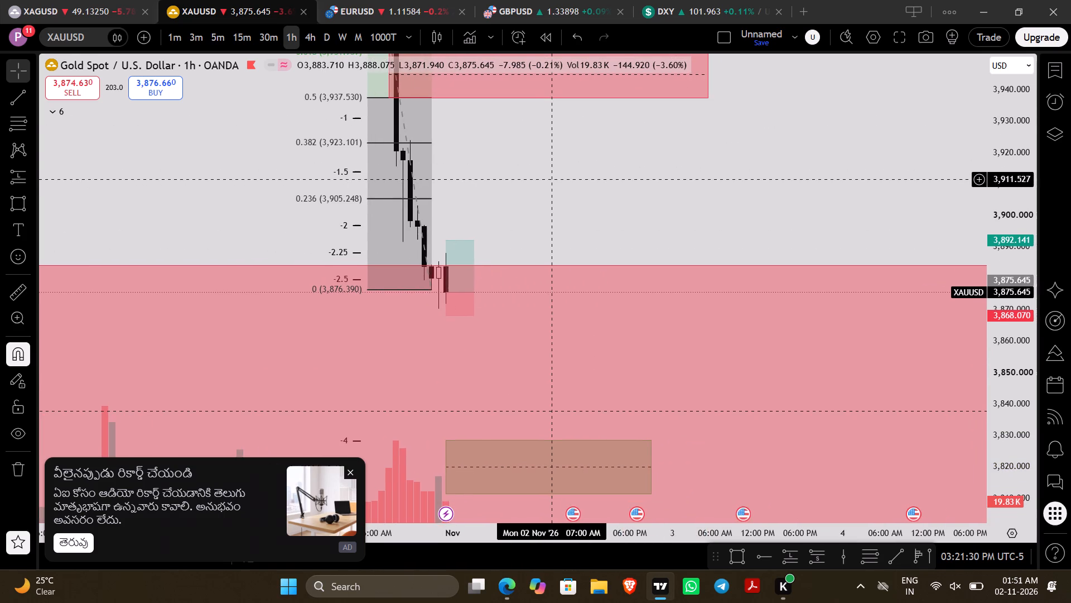
scroll(551, 179, "up", 2)
left_click(461, 267)
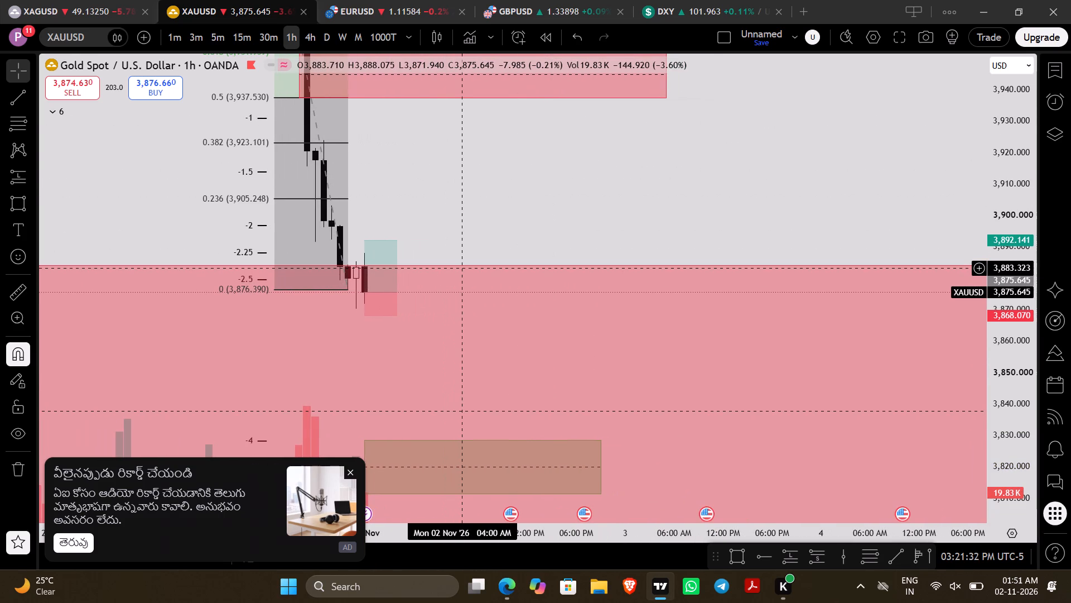
left_click(462, 267)
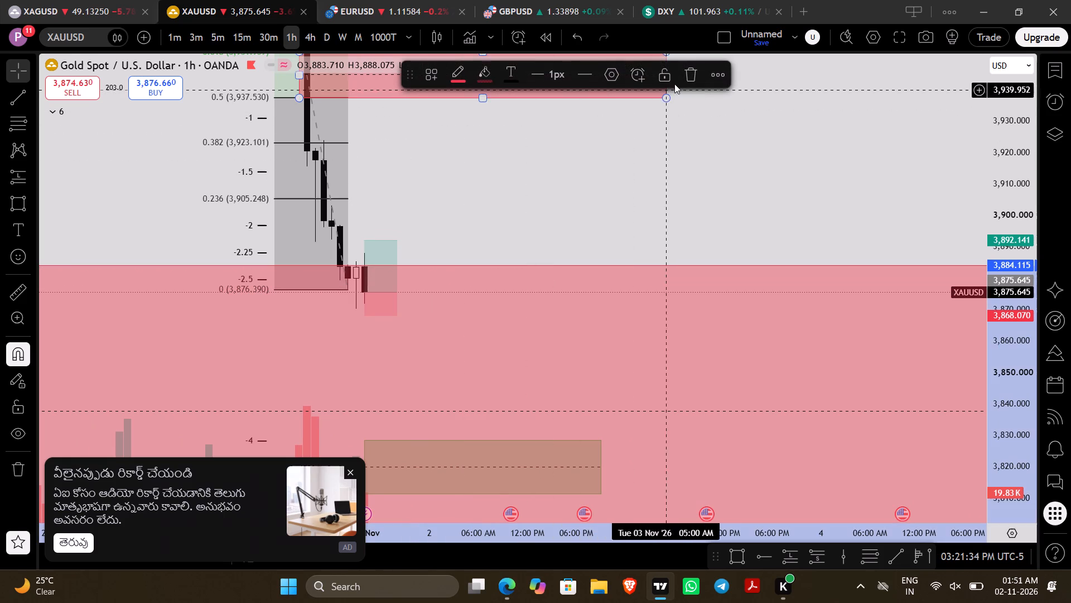
left_click(683, 78)
Delete the Fibonacci retracement drawn over the 30 October decline.
scroll(679, 199, "down", 3)
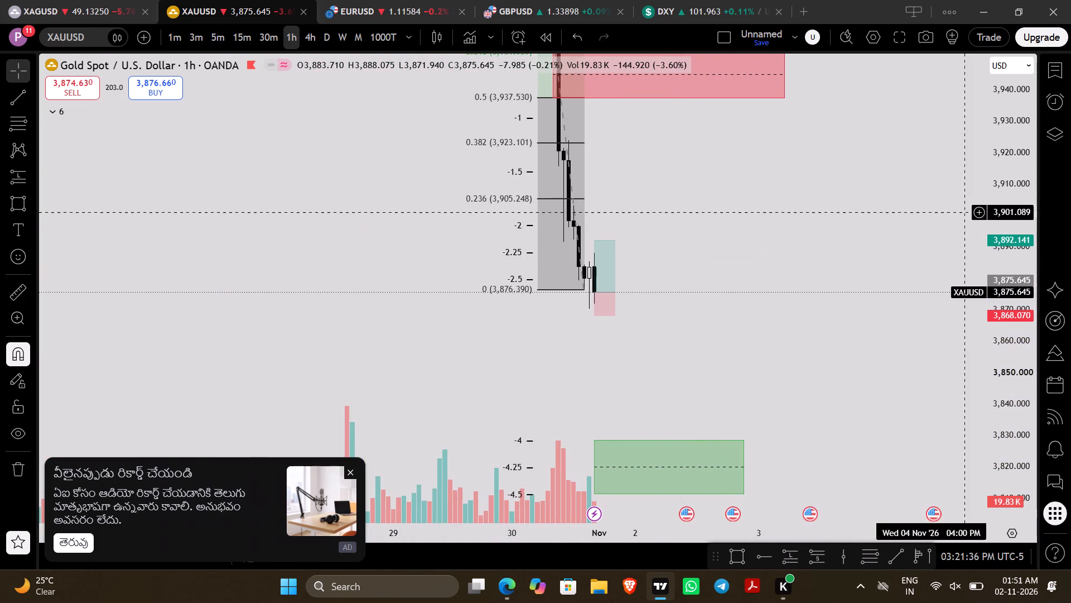
scroll(1010, 203, "down", 6)
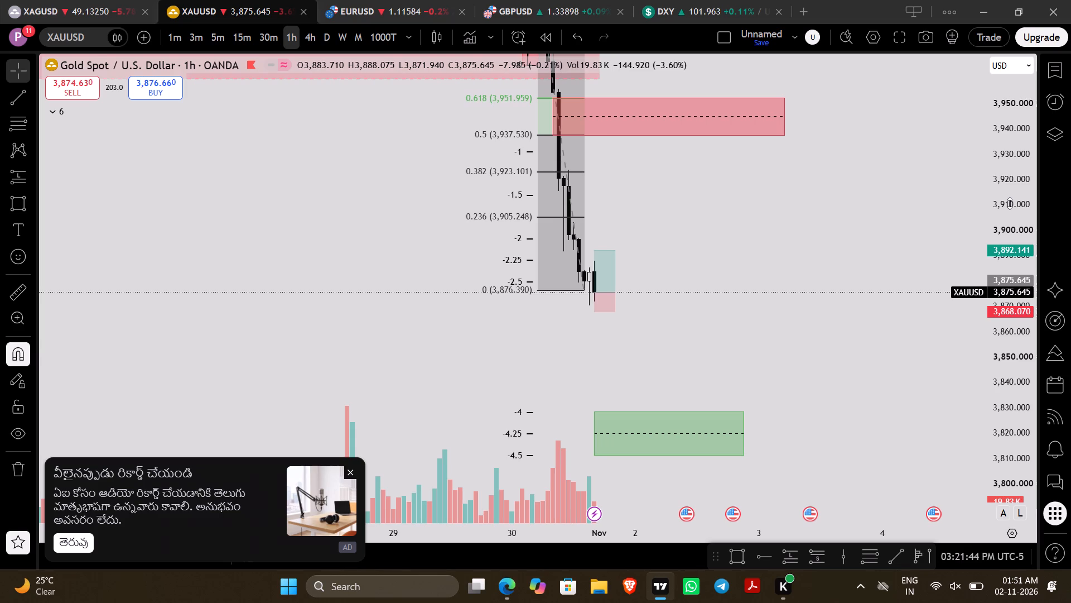
scroll(900, 226, "up", 7)
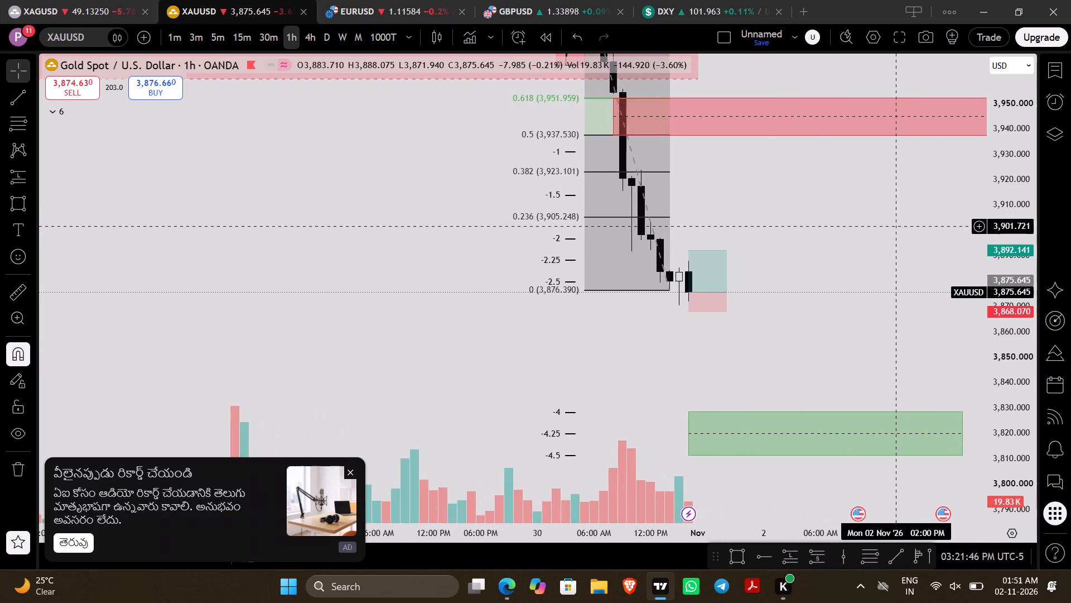
scroll(900, 226, "up", 1)
left_click_drag(900, 226, 929, 162)
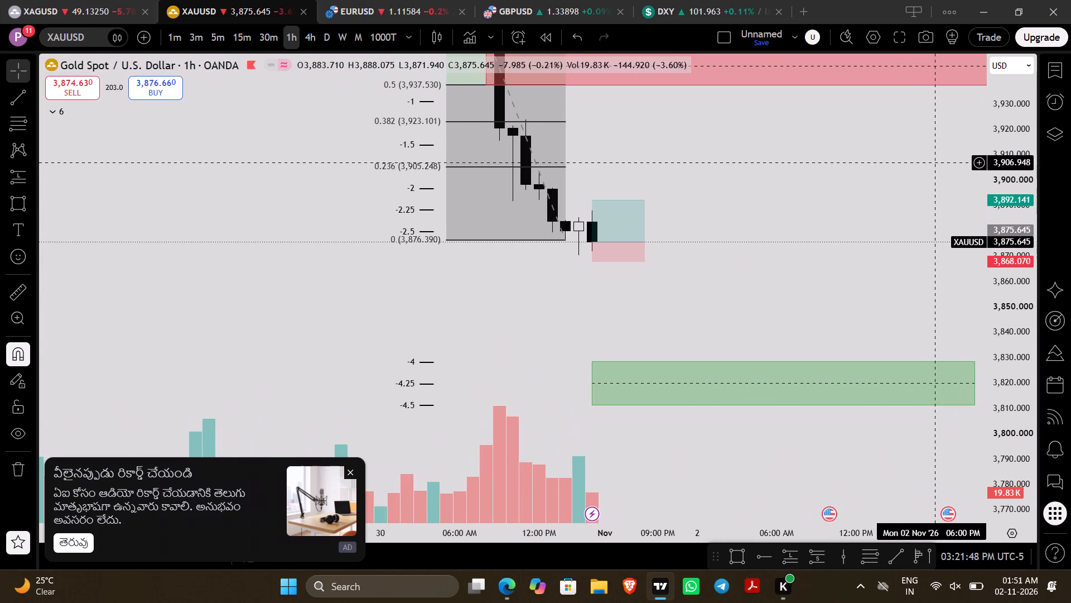
left_click(515, 242)
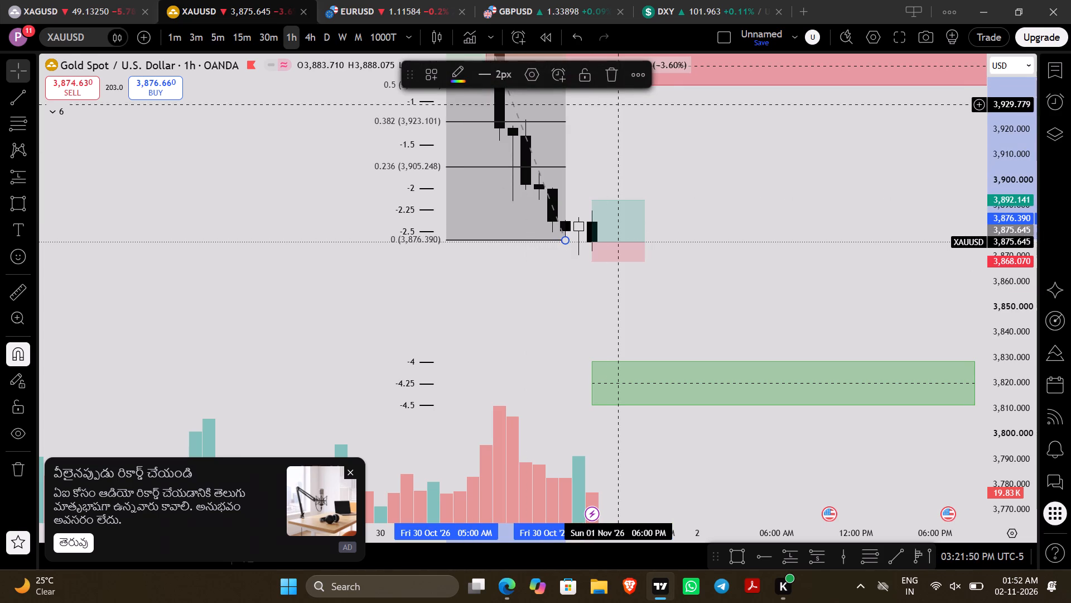
left_click(610, 78)
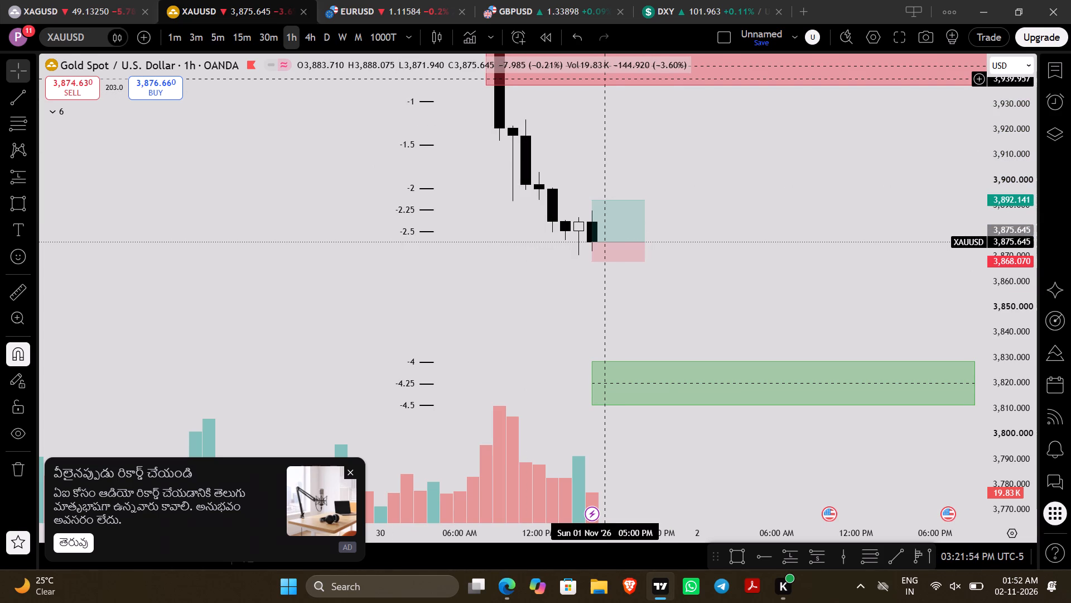
Examine the gold decline in relation to the red zone above price, the green zone below and the earlier drawings.
scroll(1010, 239, "down", 7)
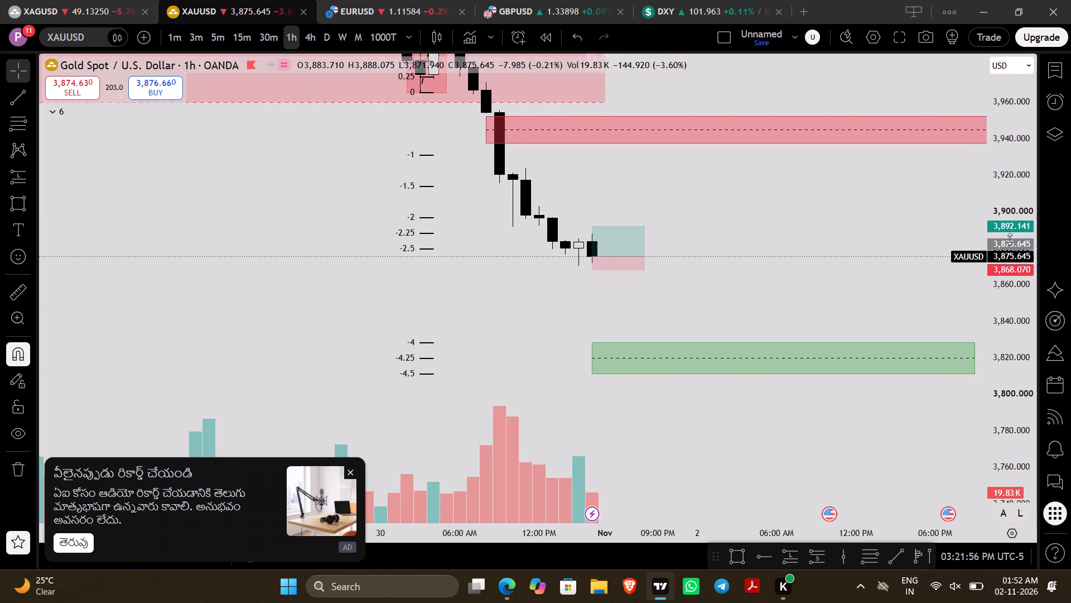
left_click_drag(821, 157, 626, 240)
scroll(626, 240, "down", 1)
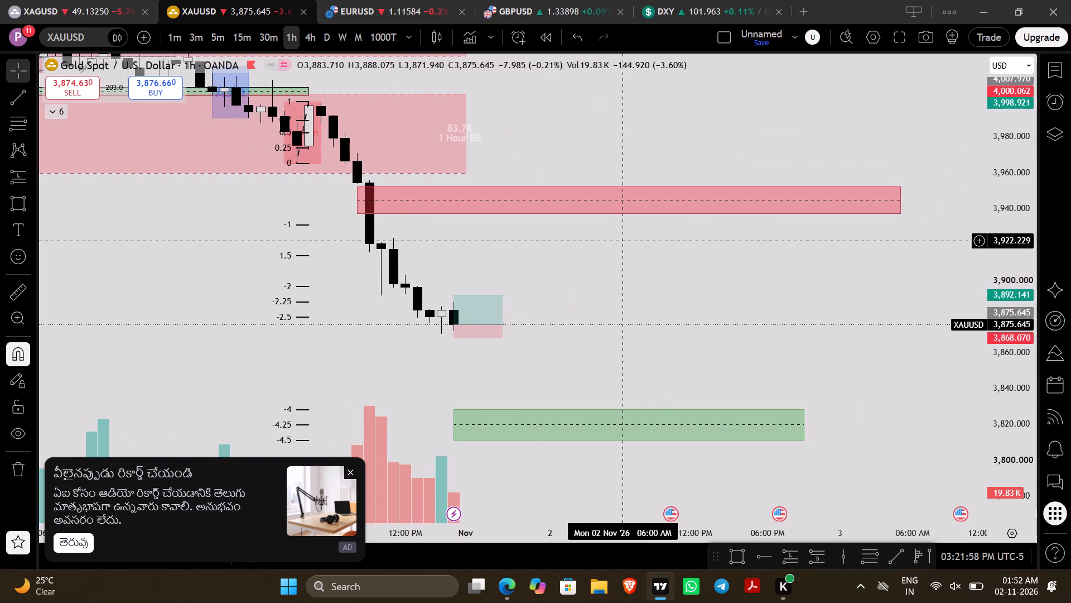
left_click_drag(656, 272, 645, 271)
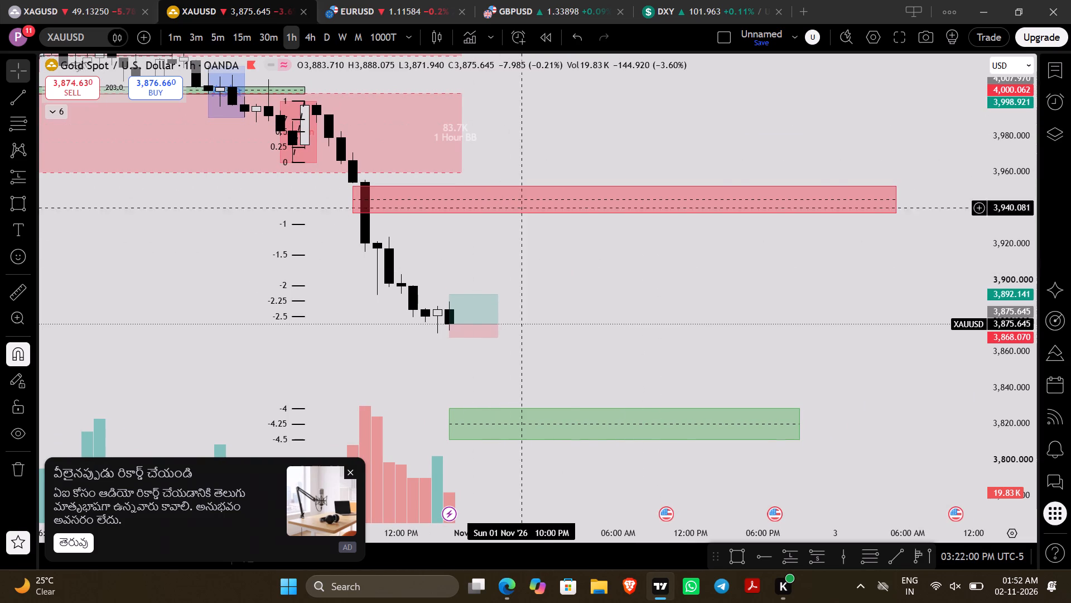
scroll(556, 251, "up", 1)
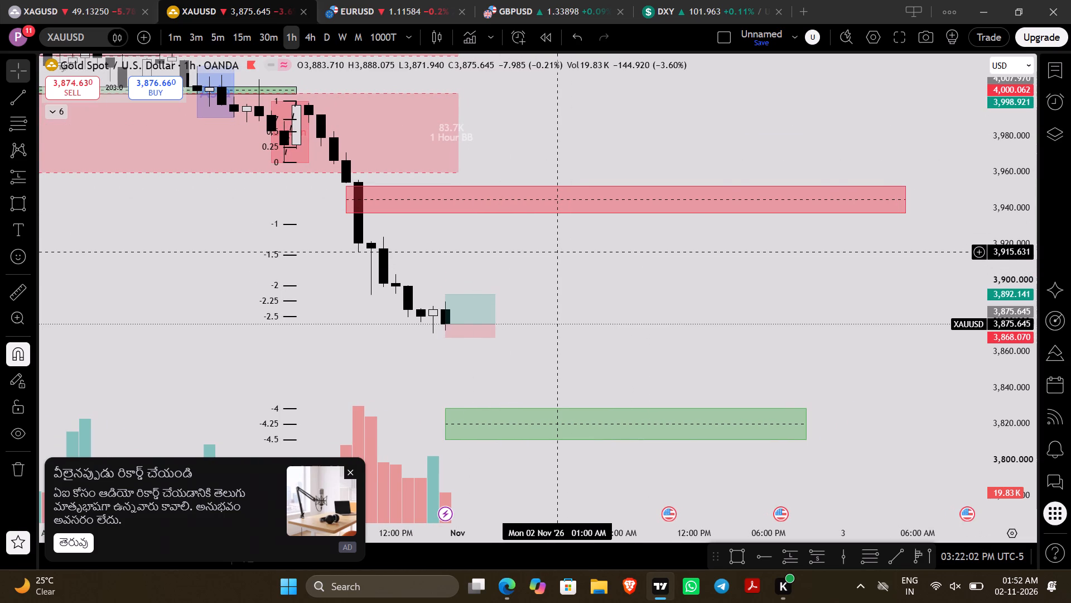
left_click_drag(556, 251, 520, 329)
scroll(520, 329, "down", 3)
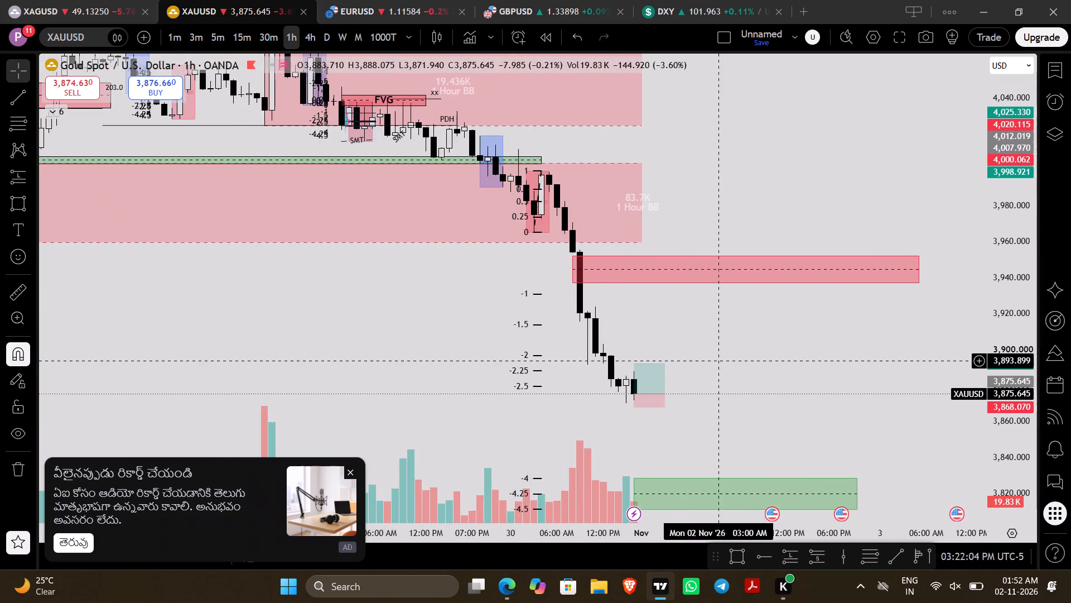
Examine the hourly order block, FVG and breaker zones from the week leading into the 30 October gold decline.
left_click_drag(723, 360, 648, 250)
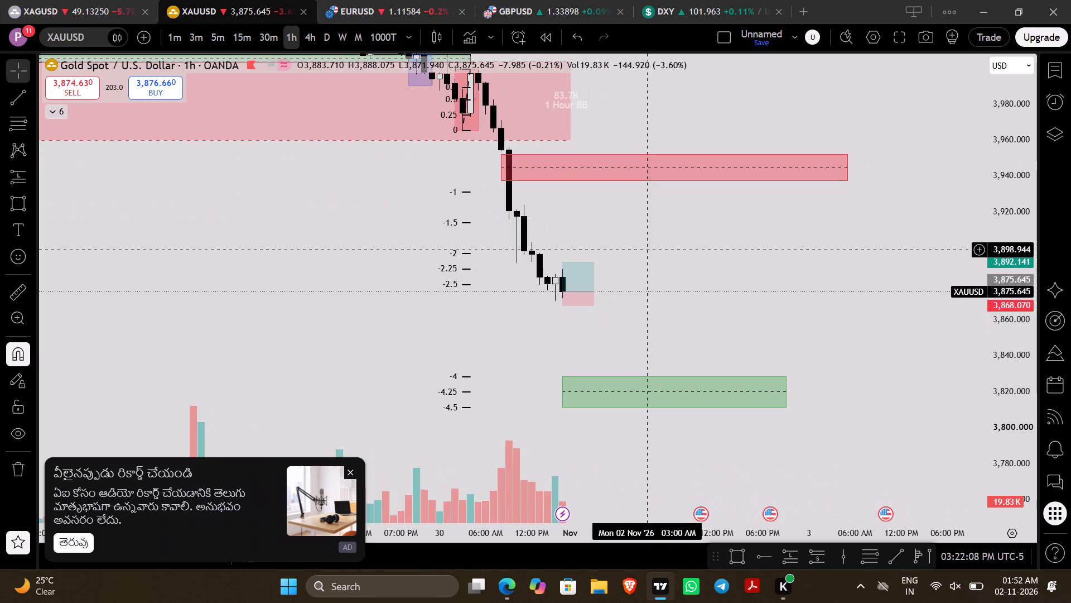
left_click_drag(732, 270, 700, 252)
left_click_drag(342, 141, 584, 437)
scroll(584, 437, "down", 5)
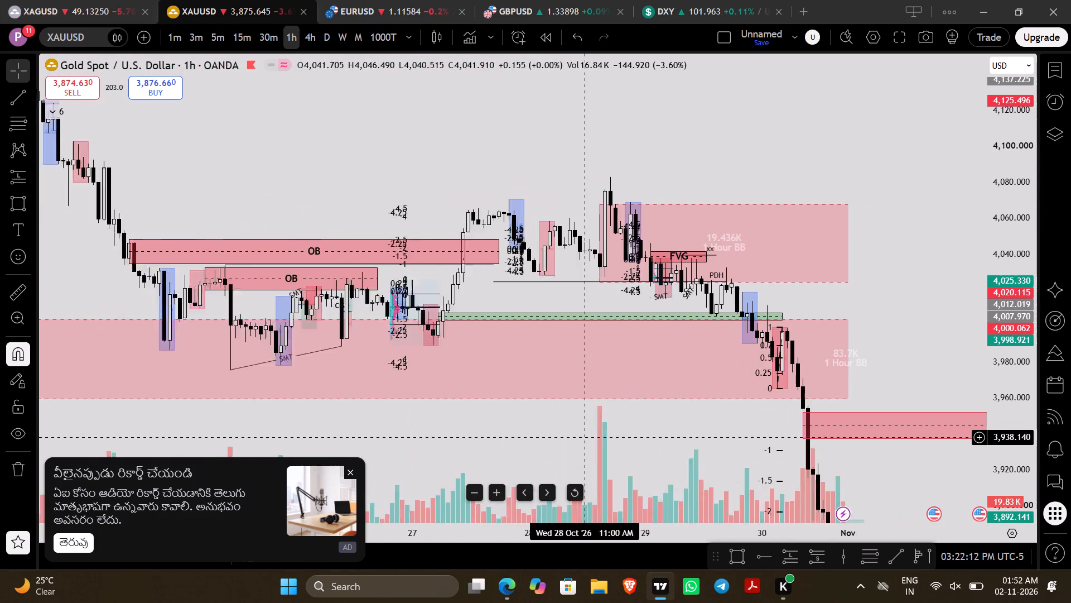
scroll(584, 437, "right", 2)
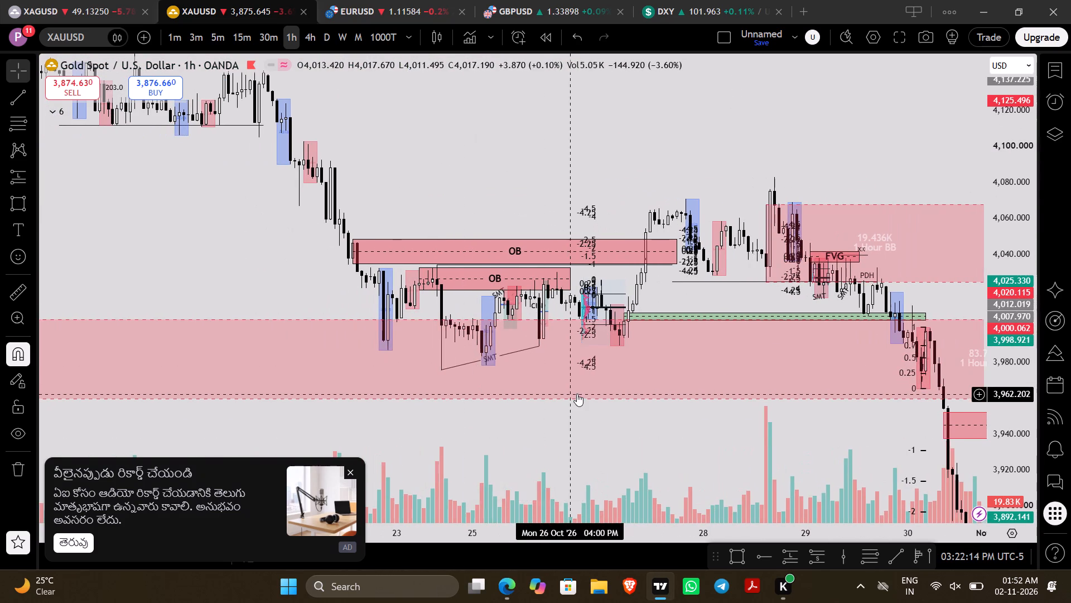
scroll(577, 394, "up", 4)
Switch to the 1-minute timeframe and examine gold's 30 October moves through the Asia, London and NY AM session boxes.
left_click(177, 39)
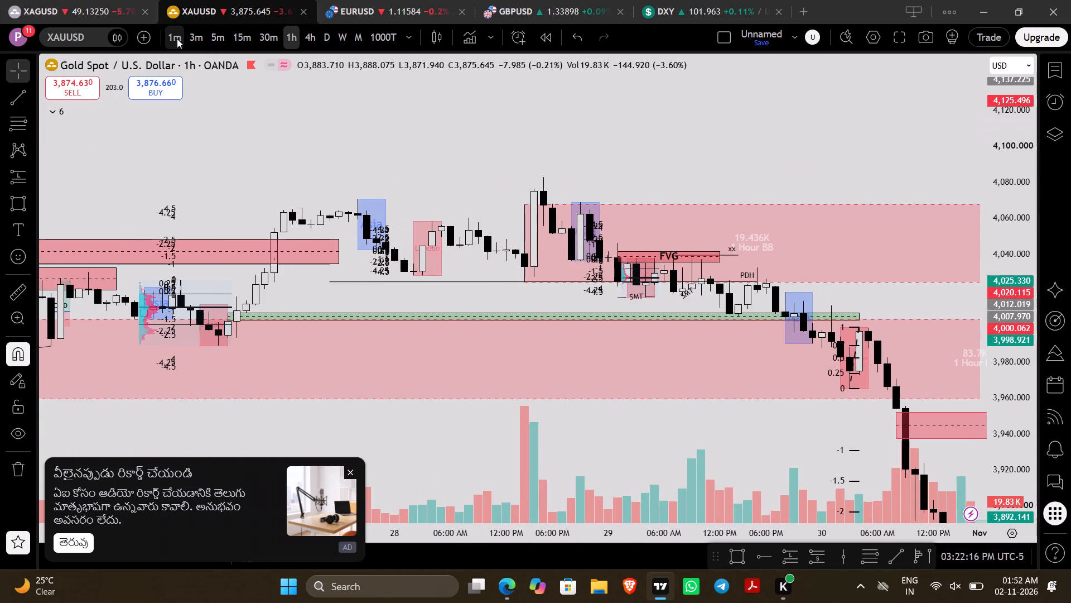
scroll(370, 205, "down", 8)
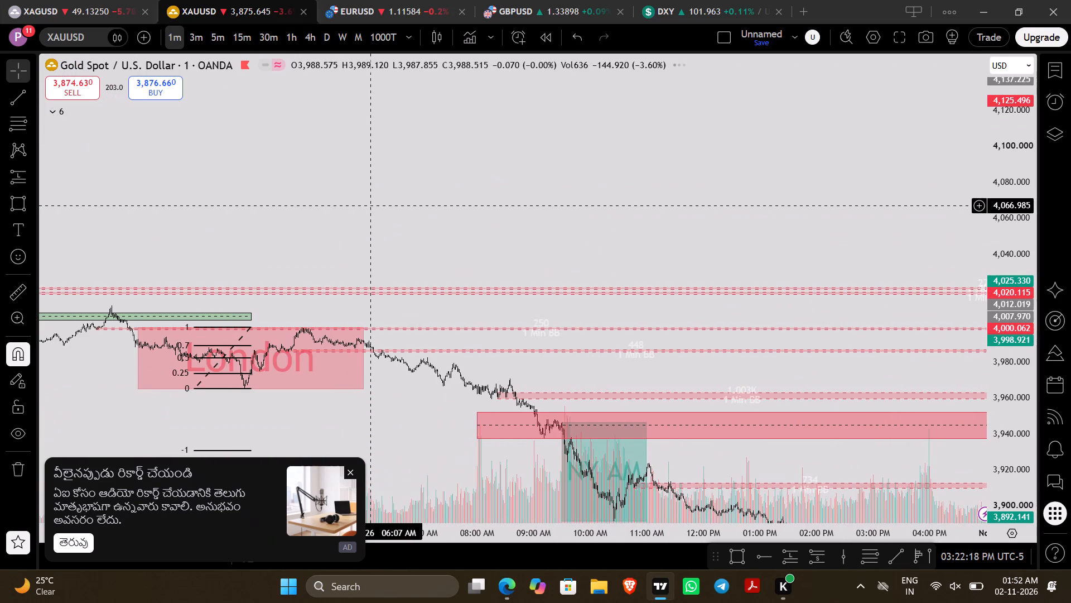
right_click(370, 205)
left_click(408, 214)
left_click_drag(633, 247, 457, 213)
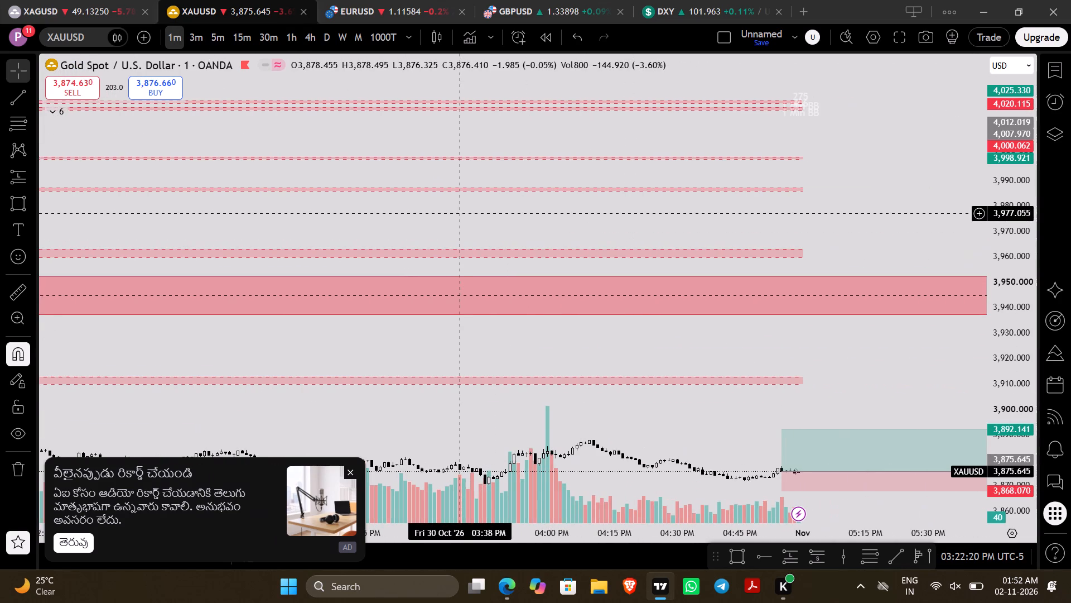
left_click_drag(457, 213, 457, 212)
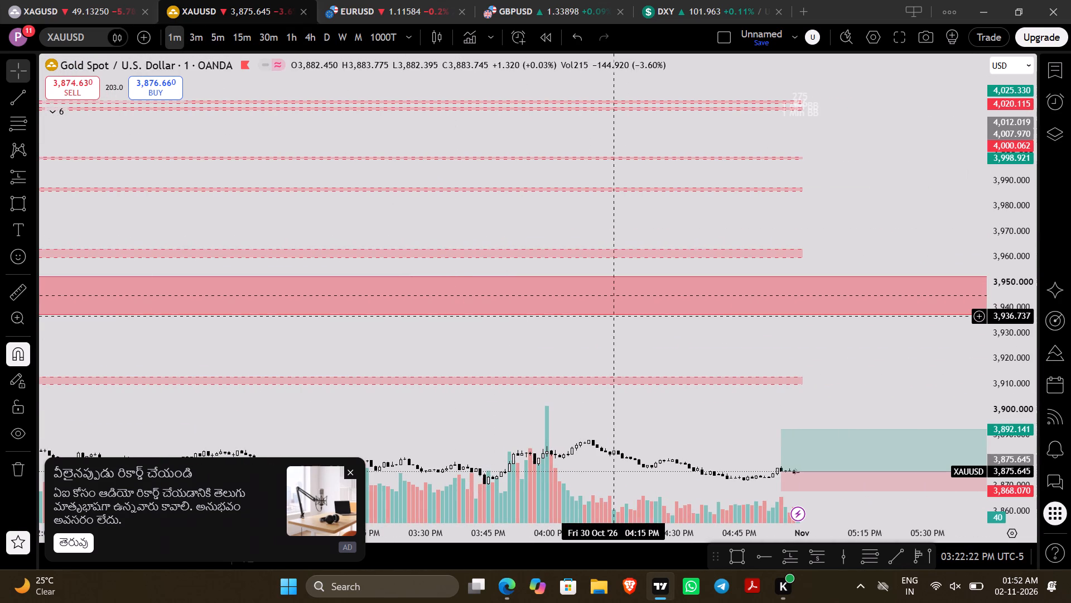
scroll(1038, 284, "down", 5)
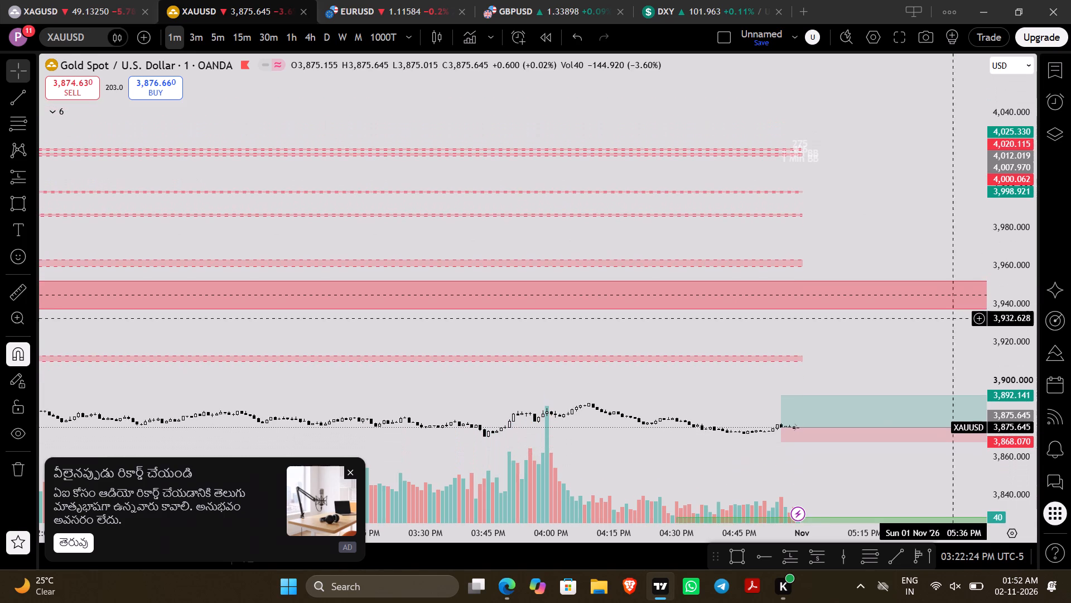
scroll(929, 329, "down", 5)
scroll(929, 329, "right", 7)
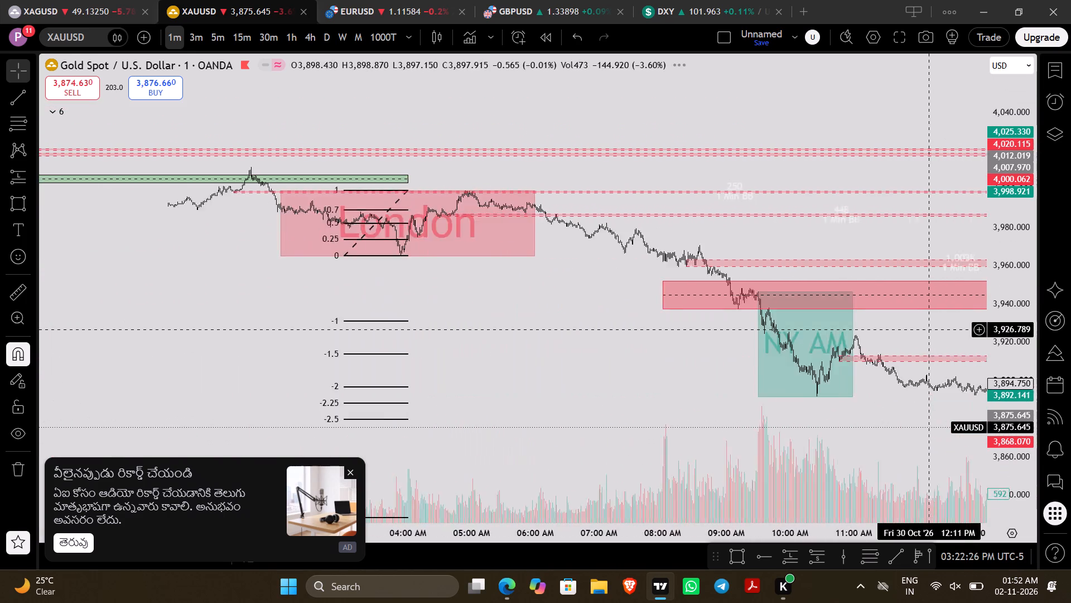
left_click_drag(489, 268, 634, 370)
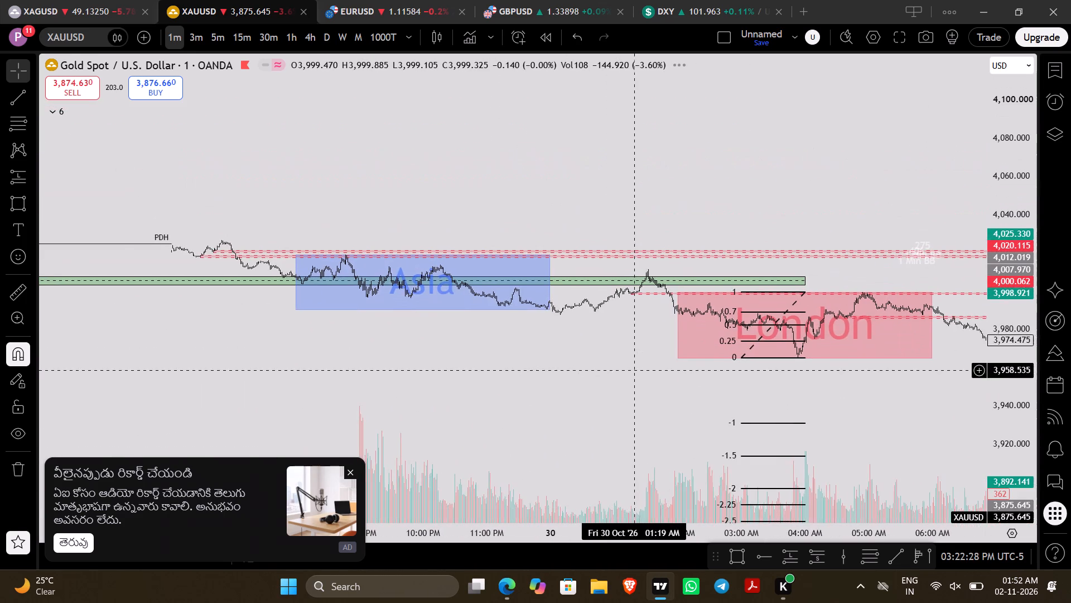
scroll(991, 307, "up", 9)
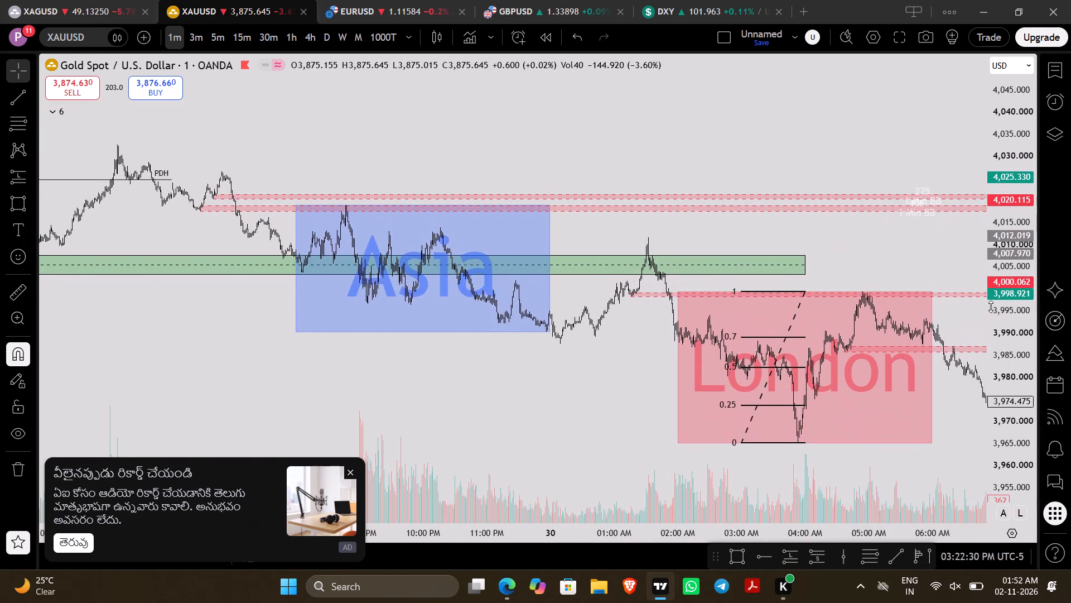
scroll(991, 307, "up", 11)
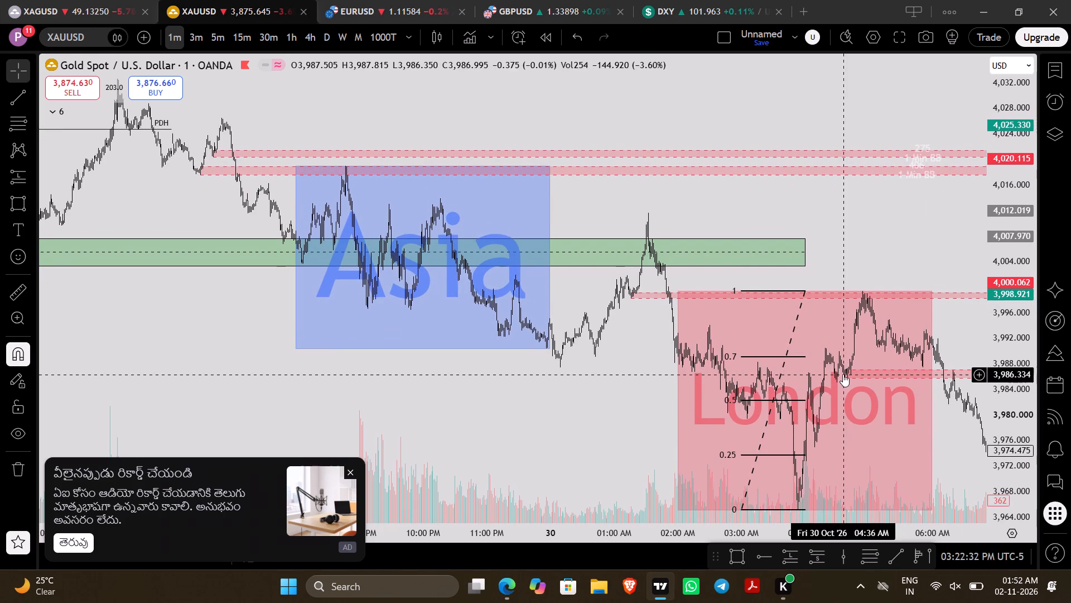
left_click_drag(842, 372, 565, 184)
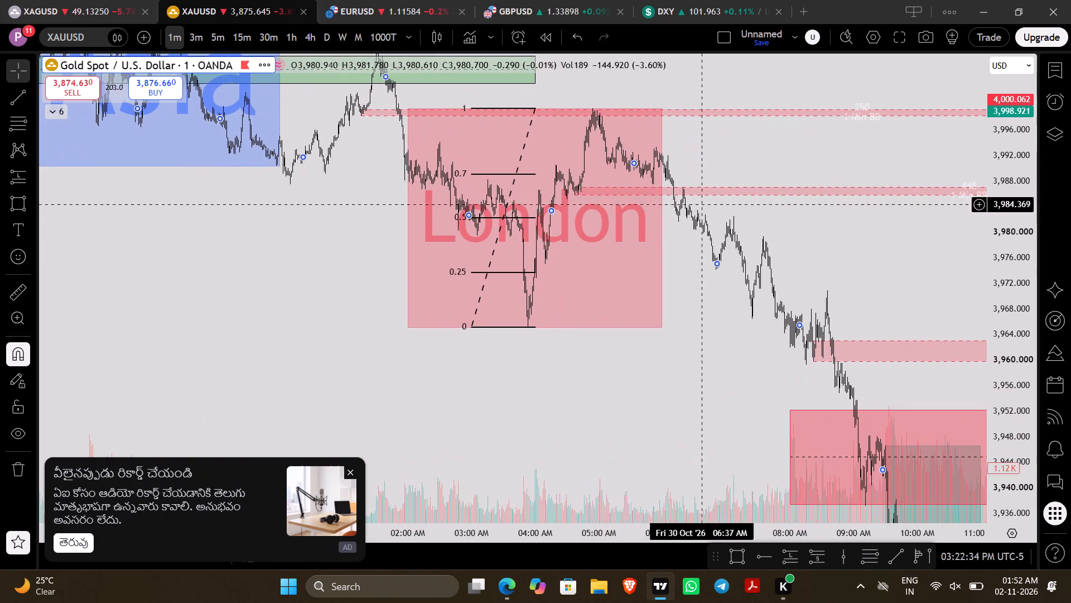
left_click_drag(836, 259, 678, 190)
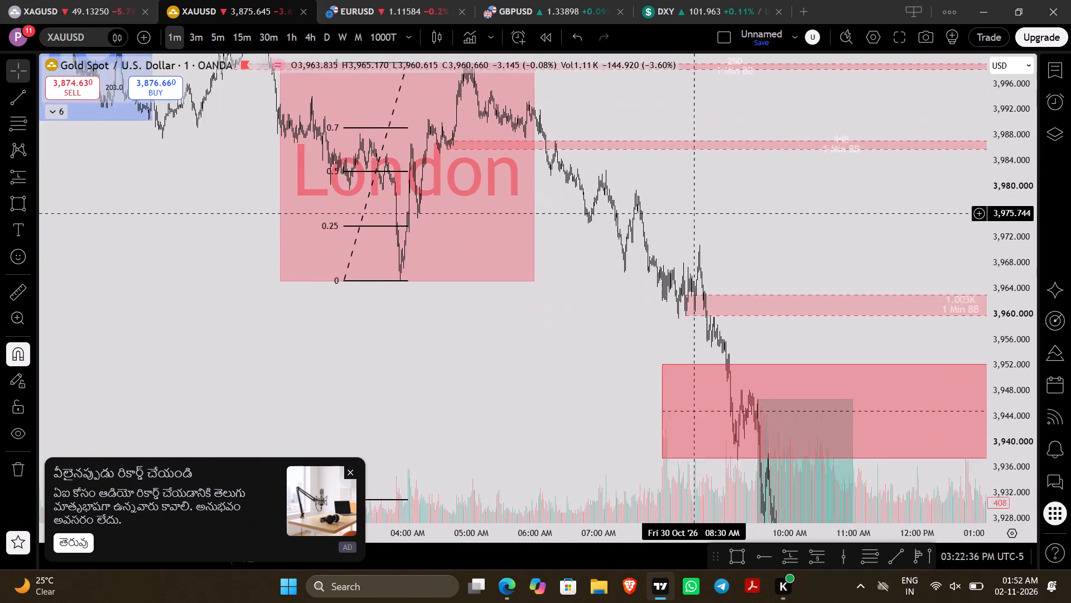
left_click_drag(678, 190, 689, 187)
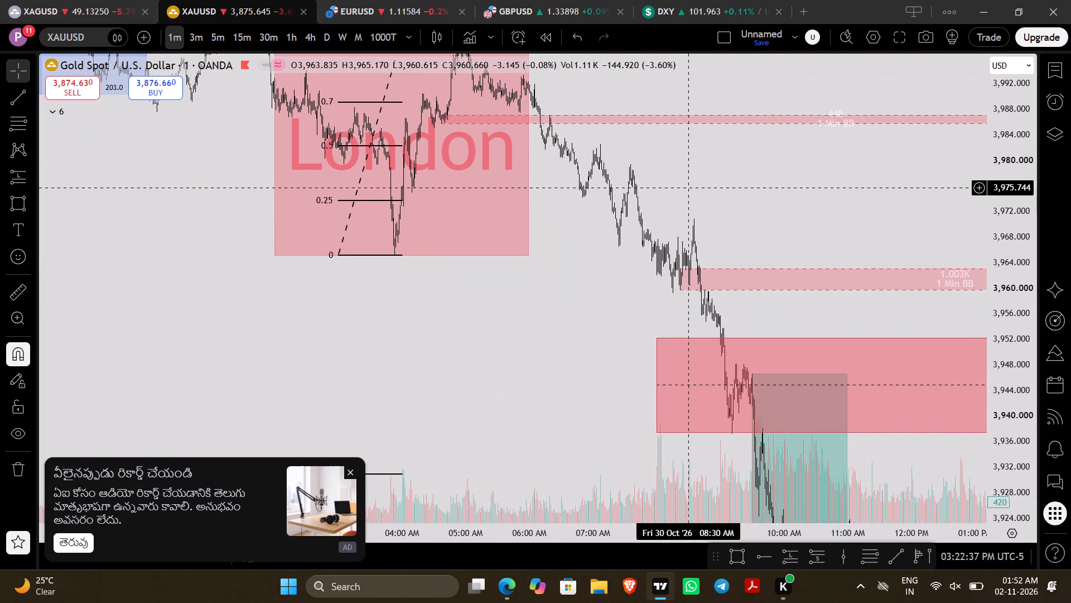
left_click_drag(689, 187, 924, 428)
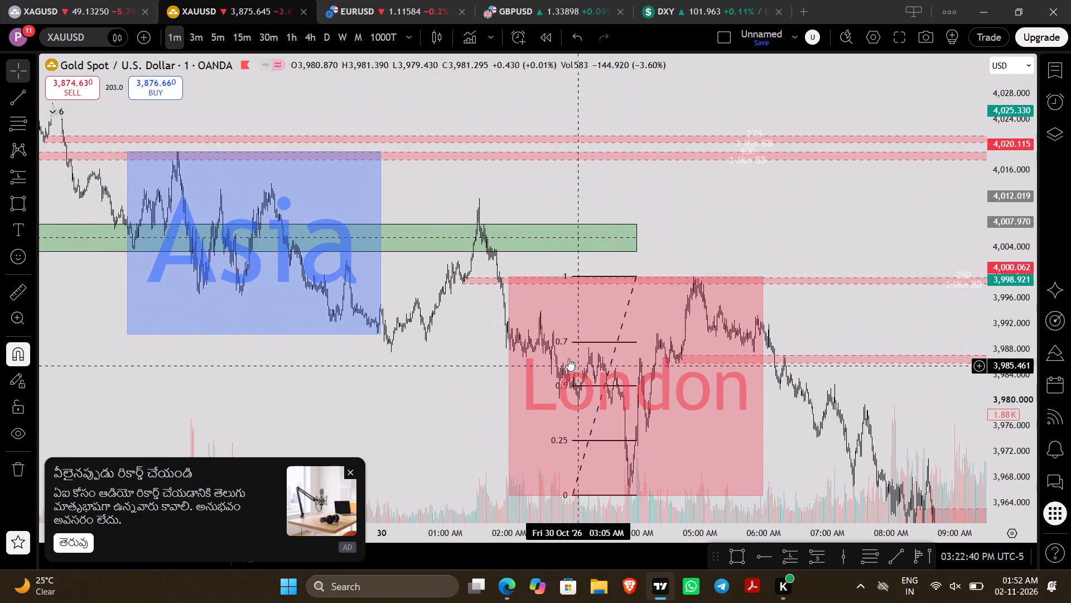
Draw a Fibonacci retracement from 3,994.395 down to 3,987.495 just after midnight on 30 October and apply the STDV template.
scroll(568, 358, "right", 5)
scroll(568, 358, "up", 8)
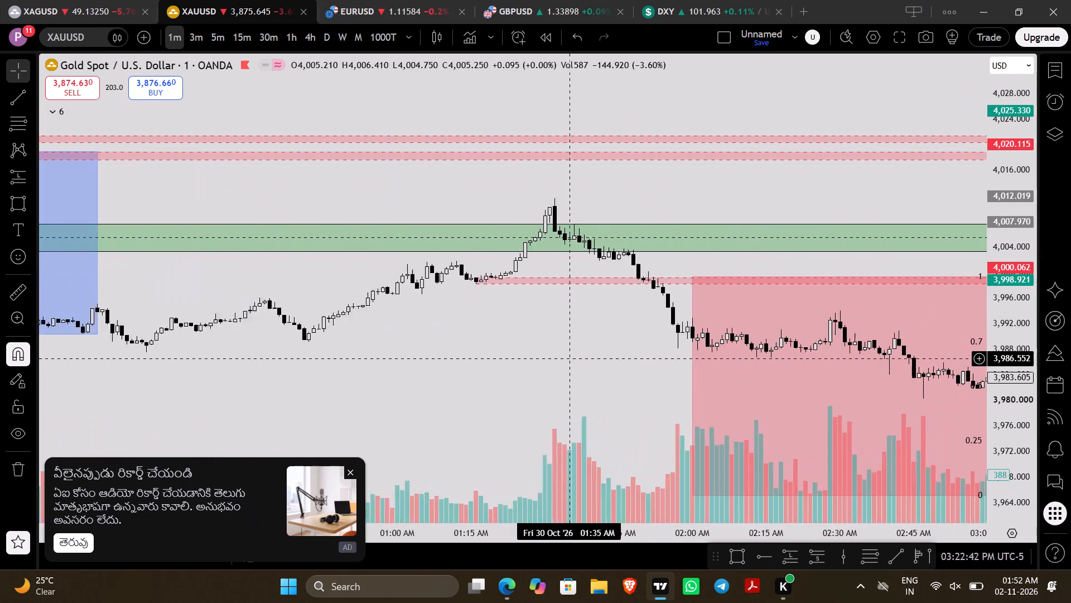
scroll(568, 358, "right", 2)
scroll(1004, 253, "up", 14)
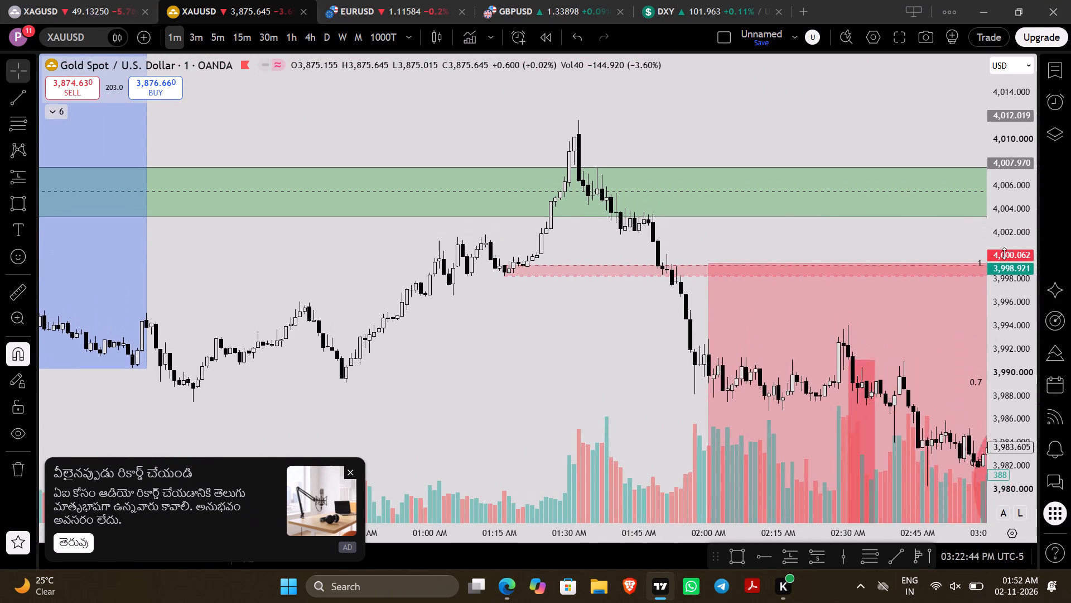
scroll(1004, 253, "up", 3)
left_click_drag(517, 342, 750, 108)
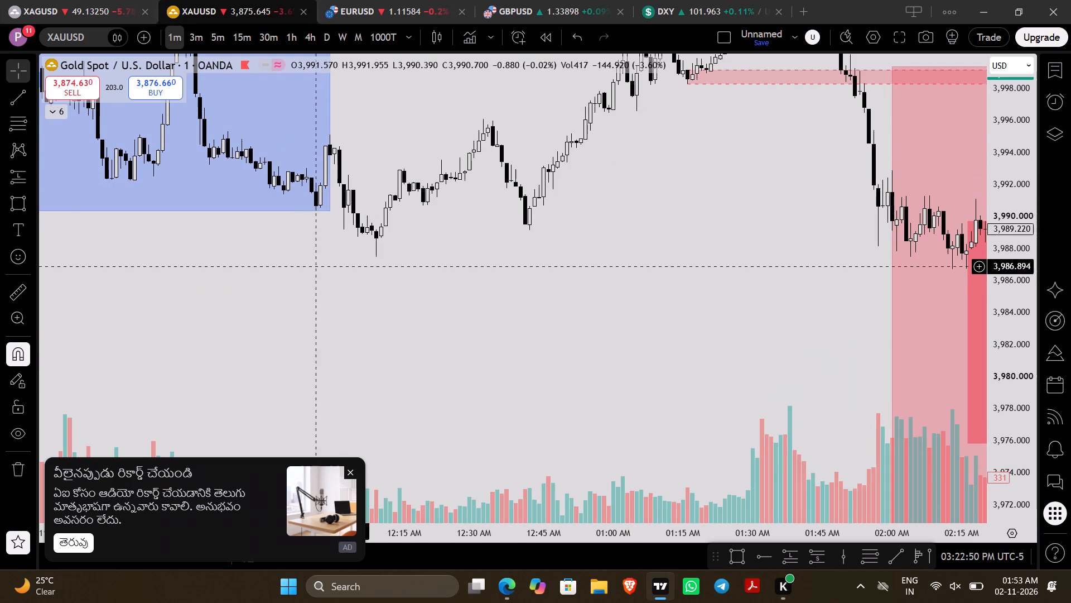
left_click(25, 126)
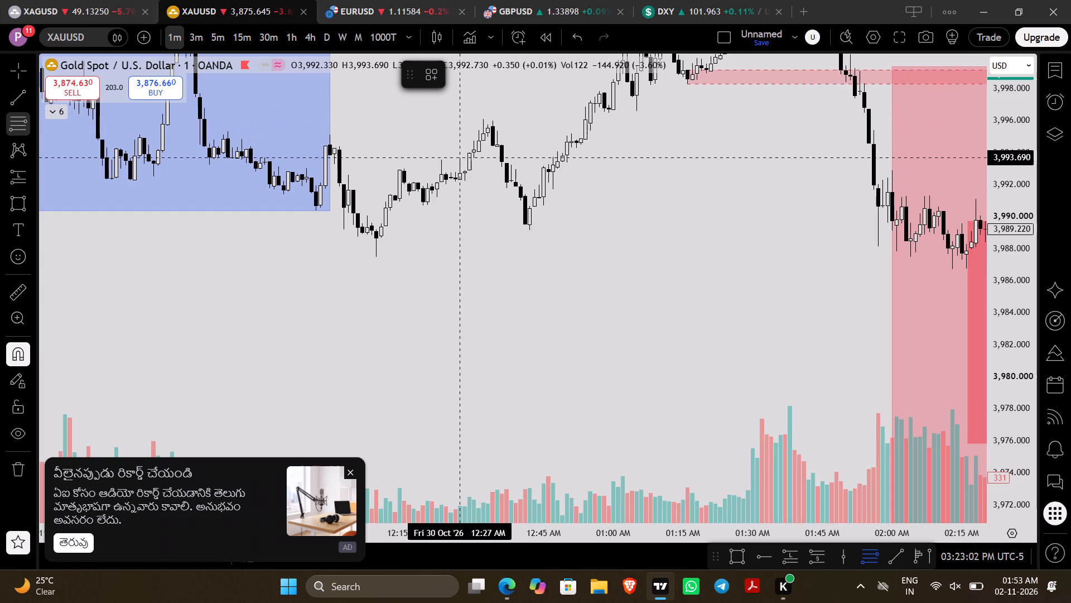
left_click_drag(339, 134, 375, 268)
left_click(375, 268)
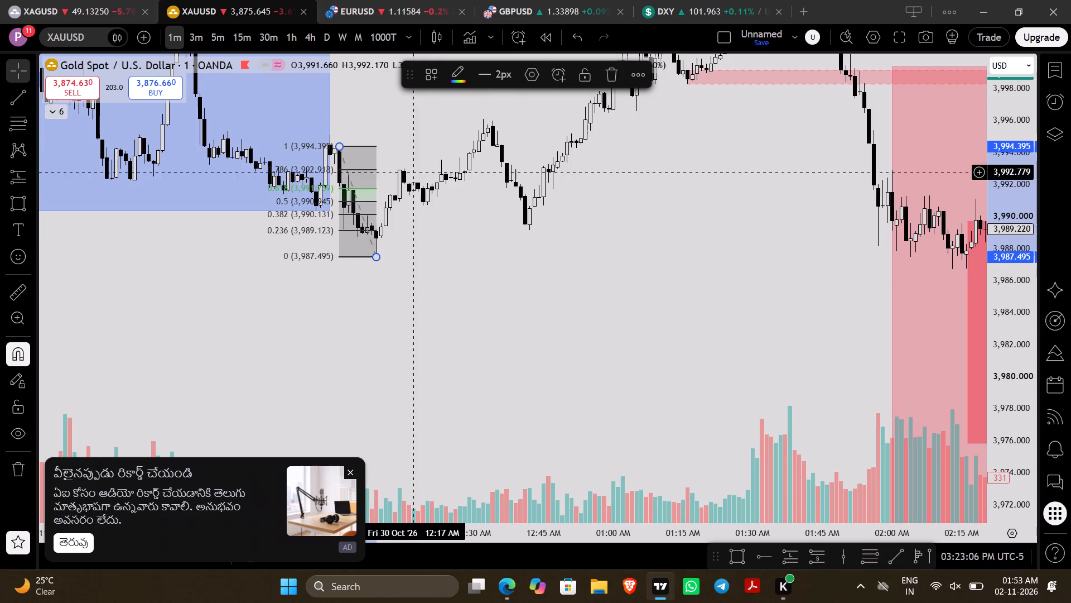
left_click(435, 74)
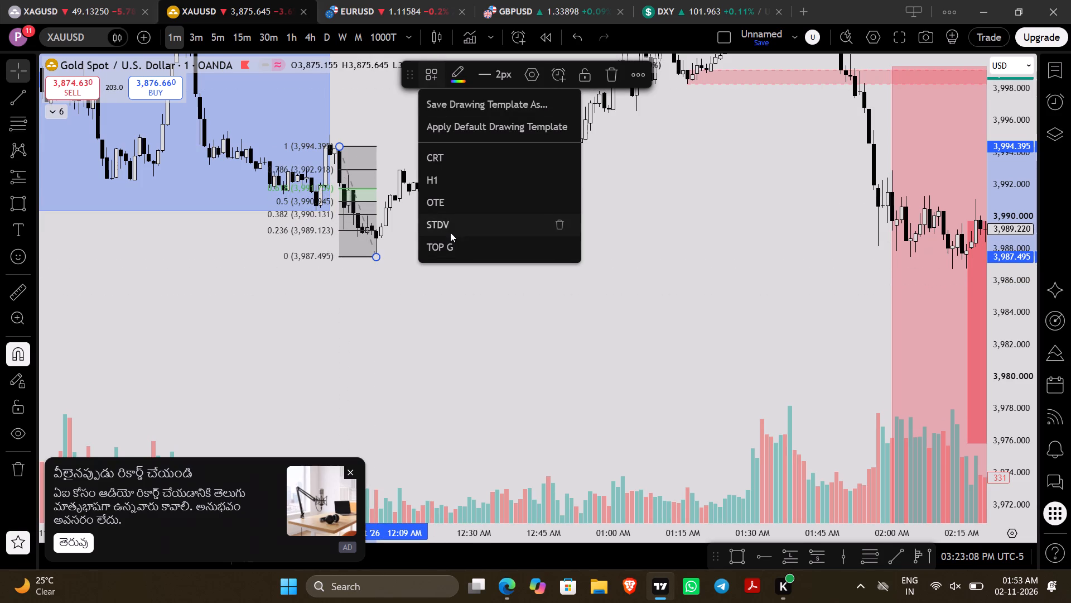
left_click(450, 231)
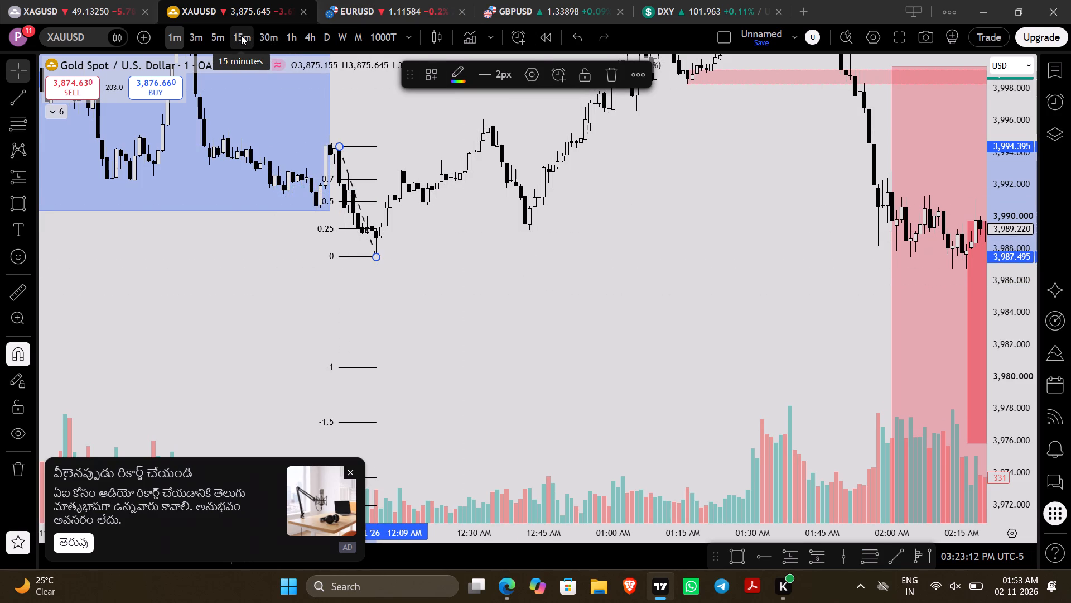
Draw a second Fibonacci retracement over the same midnight leg in reverse, from 3,987.495 up to 3,994.395.
left_click(24, 120)
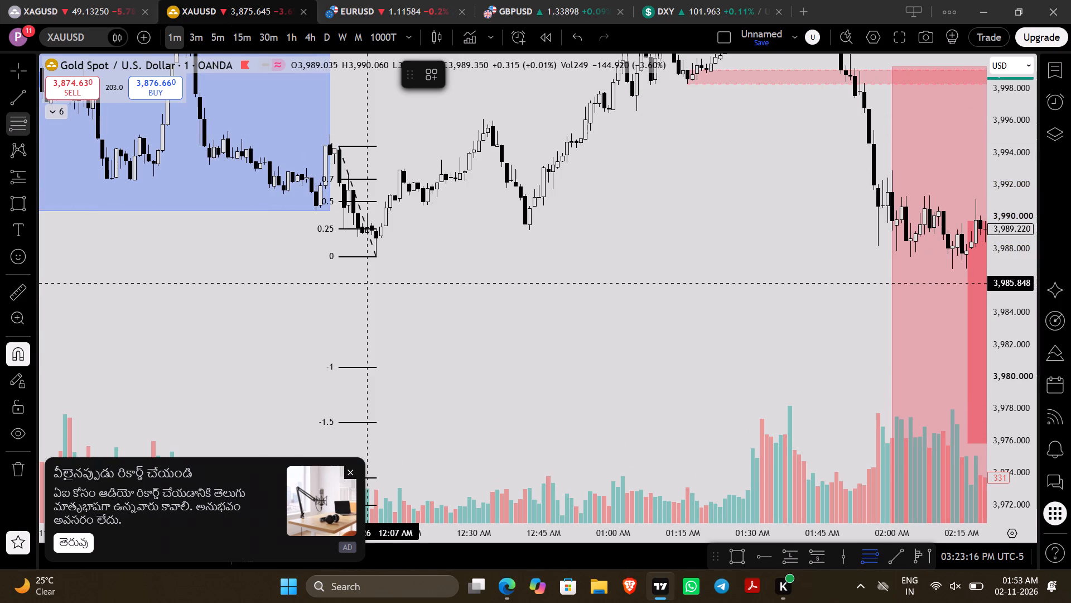
left_click(378, 274)
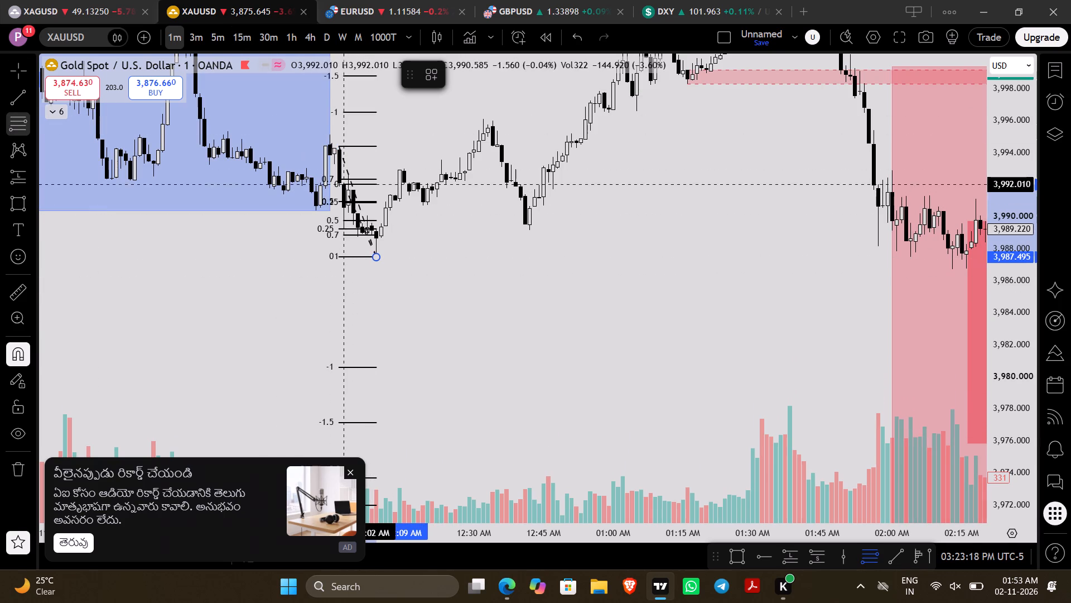
left_click(339, 134)
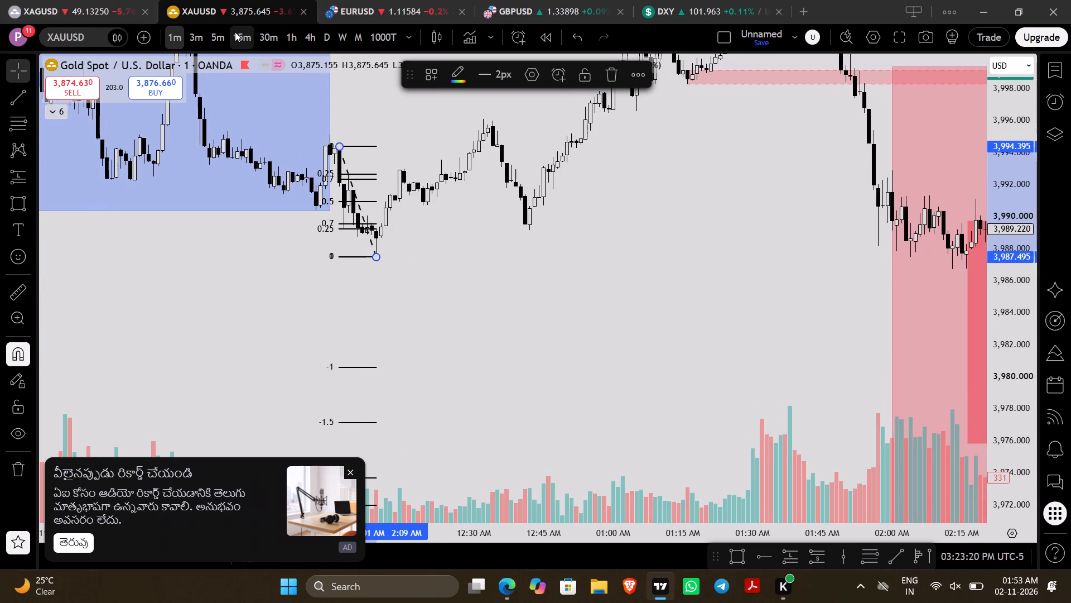
Switch to the 15-minute timeframe and examine the projection levels against the green zone and the Asia and London sessions.
left_click(236, 36)
scroll(1022, 211, "down", 10)
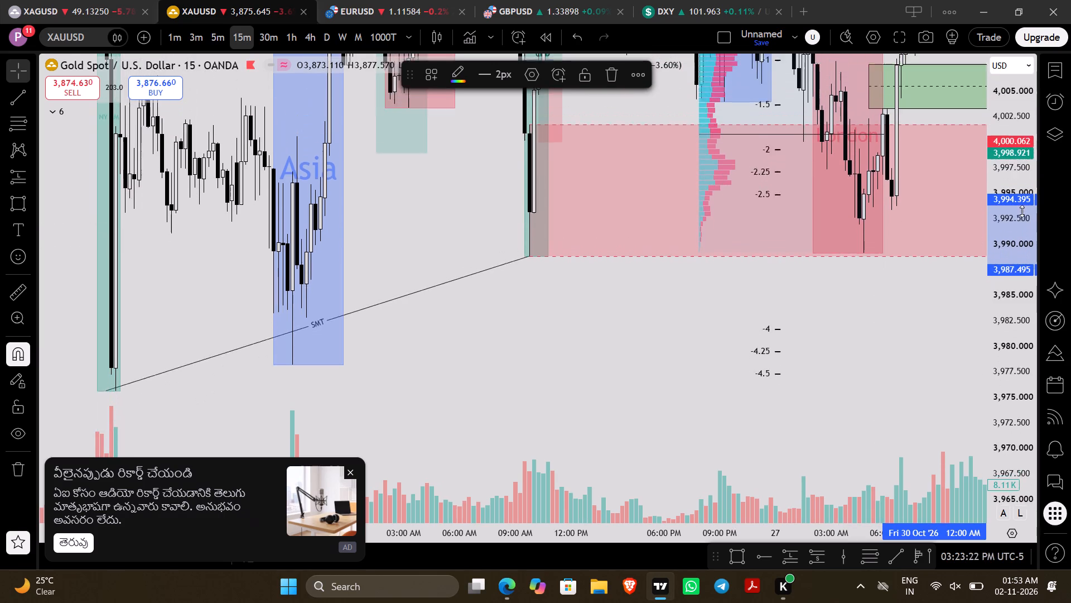
scroll(1022, 211, "down", 6)
scroll(797, 305, "left", 15)
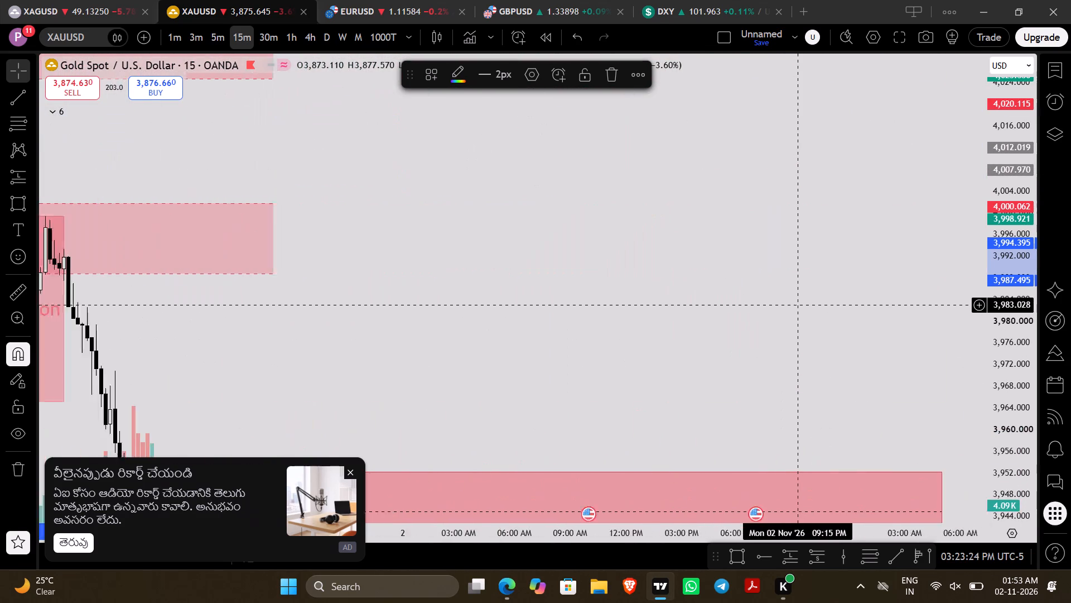
scroll(797, 305, "left", 1)
scroll(797, 305, "right", 9)
left_click_drag(448, 329, 281, 409)
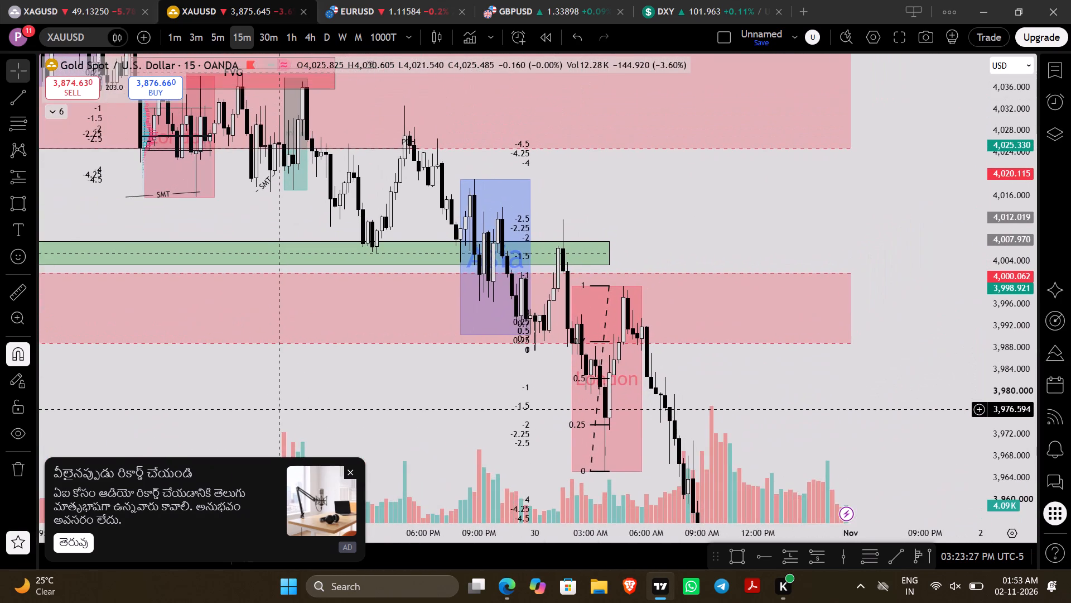
scroll(281, 409, "up", 3)
left_click_drag(685, 197, 663, 187)
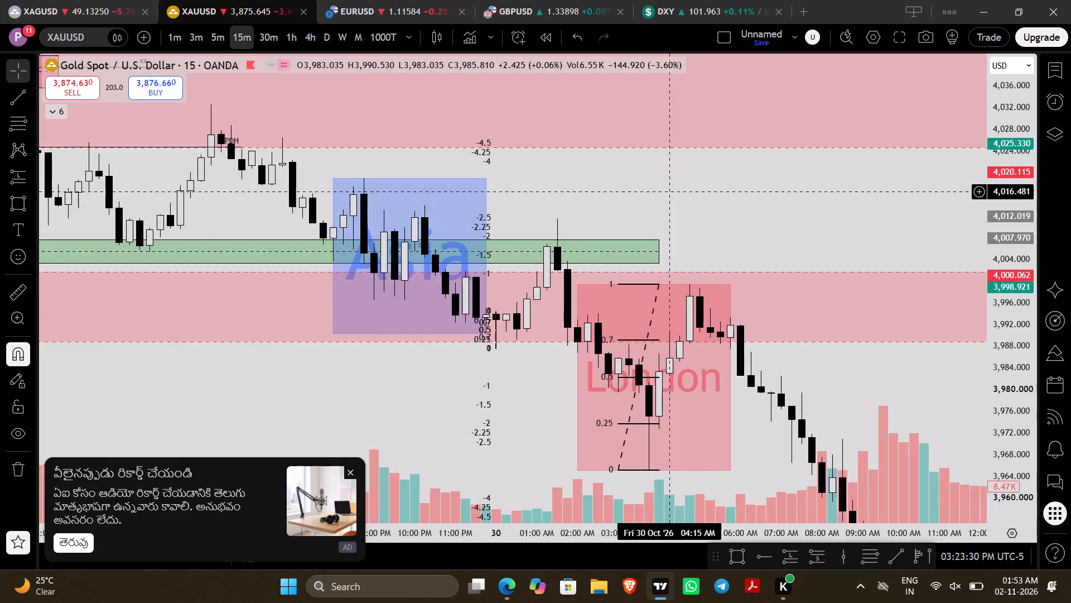
left_click_drag(663, 187, 639, 161)
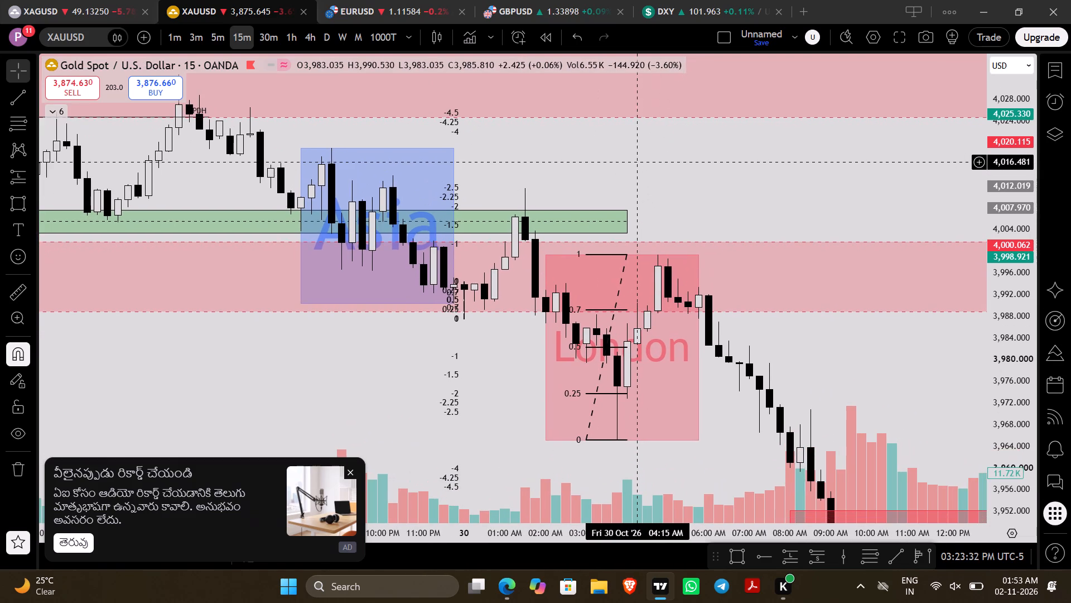
scroll(639, 161, "up", 6)
On the 5-minute timeframe, draw a rectangle across the -2.5 to -2 projections, 4,011.592 to 4,008.375, from midnight to 03:15 AM on 30 October.
left_click(208, 33)
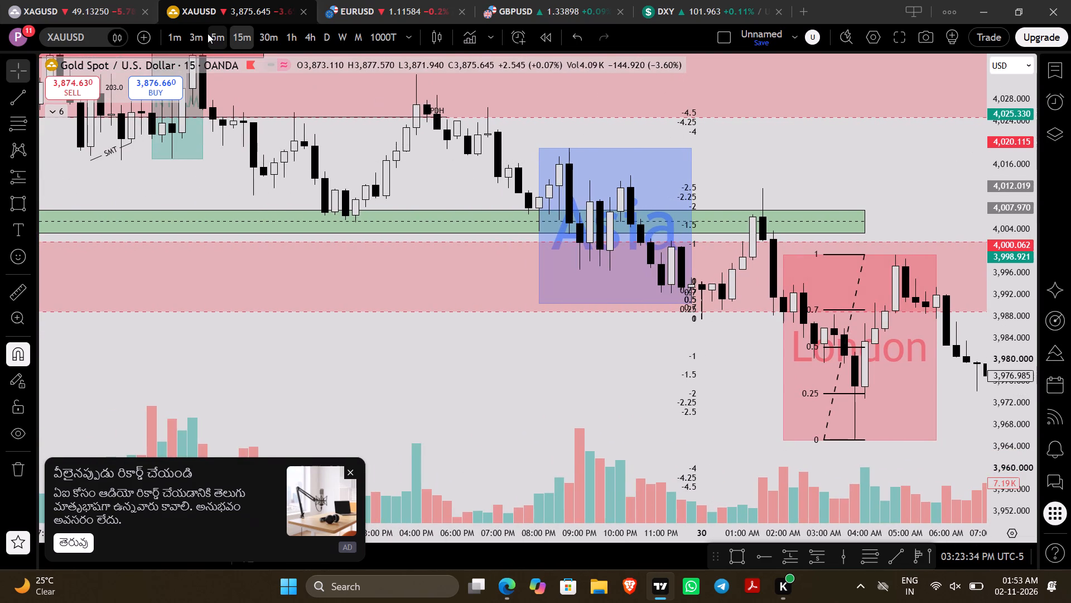
scroll(356, 210, "down", 6)
scroll(466, 266, "up", 3)
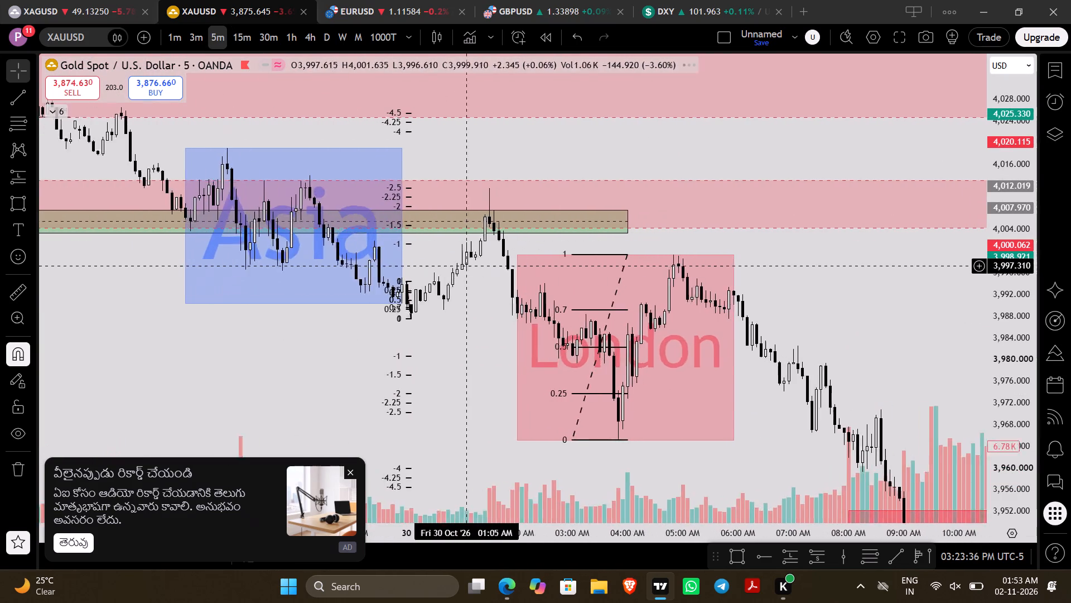
scroll(466, 266, "right", 1)
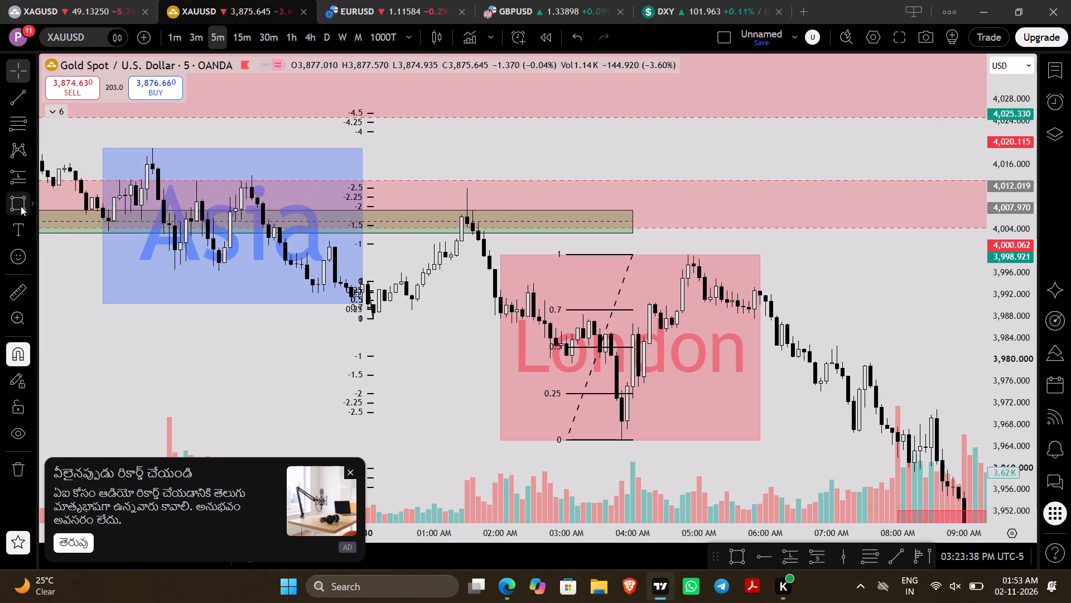
left_click(21, 205)
left_click(367, 188)
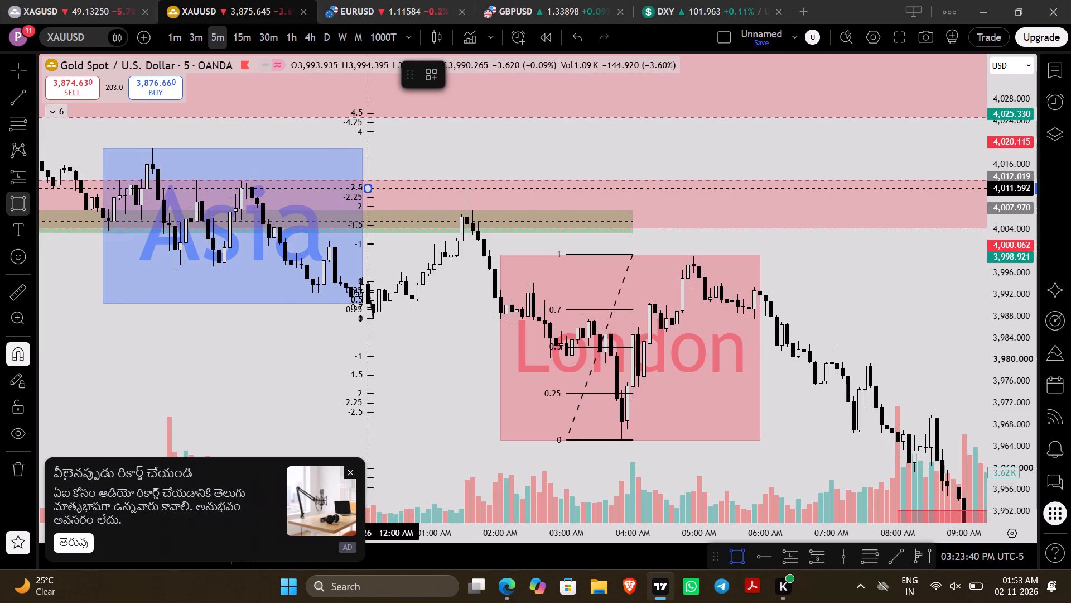
left_click(368, 205)
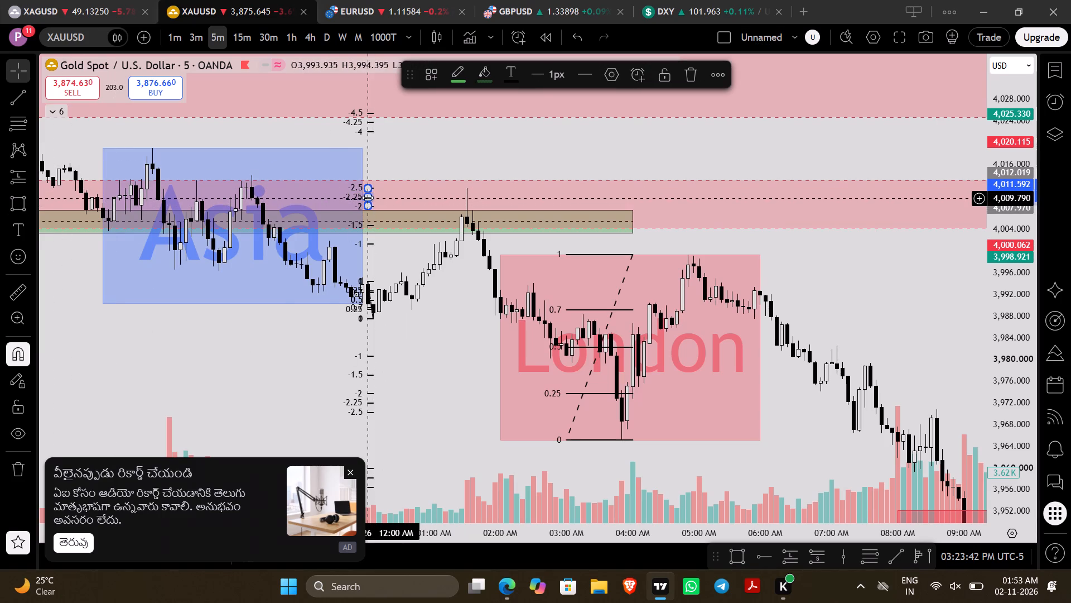
left_click_drag(368, 198, 585, 216)
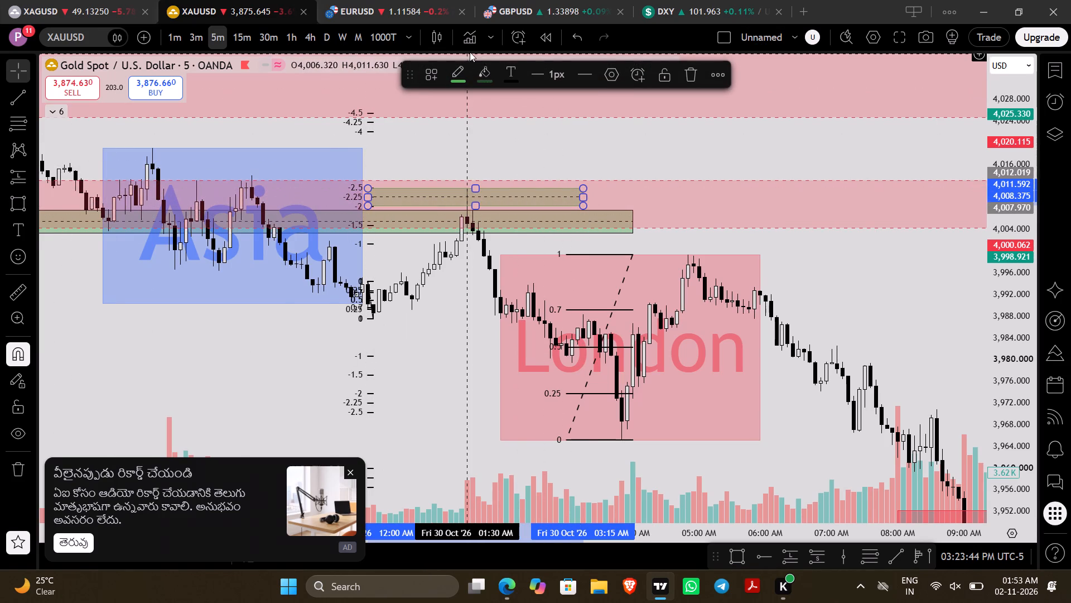
Set both the border and the fill of the new projection zone rectangle to red.
left_click(461, 71)
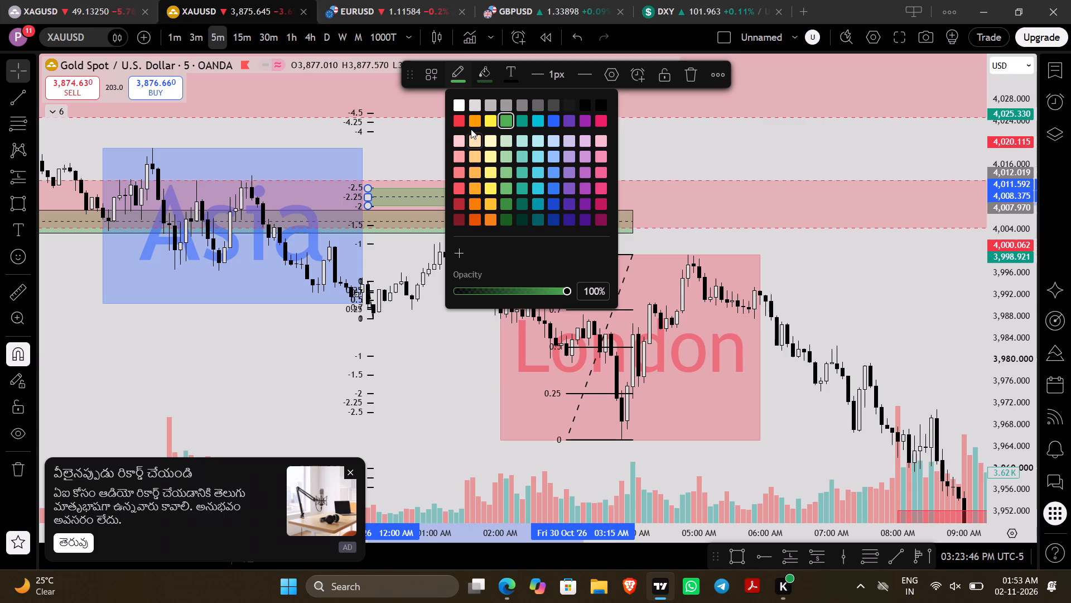
left_click(464, 123)
left_click(484, 78)
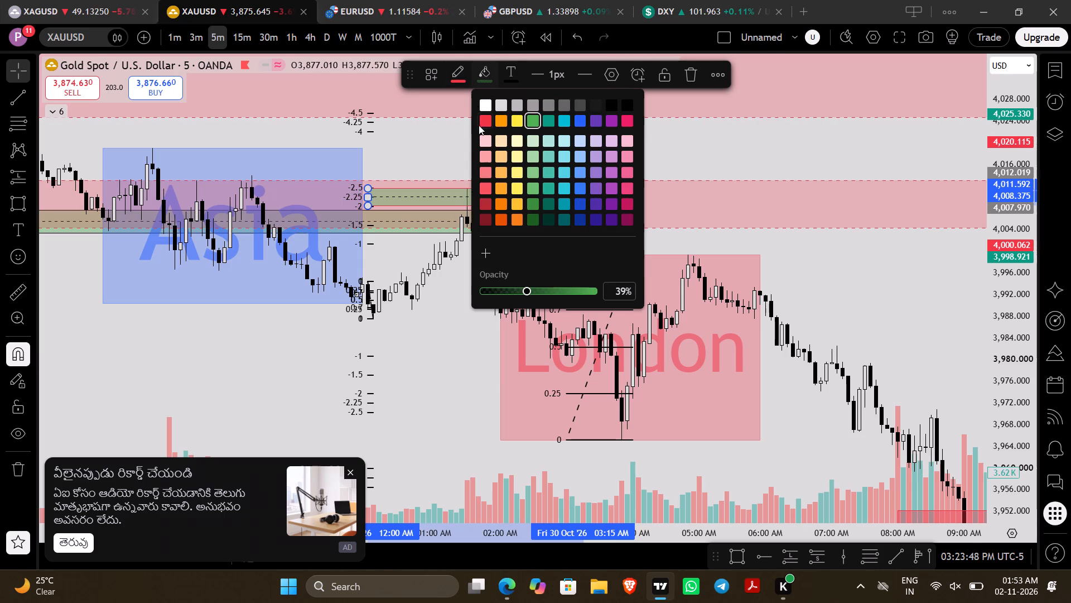
left_click(482, 122)
scroll(468, 134, "down", 5)
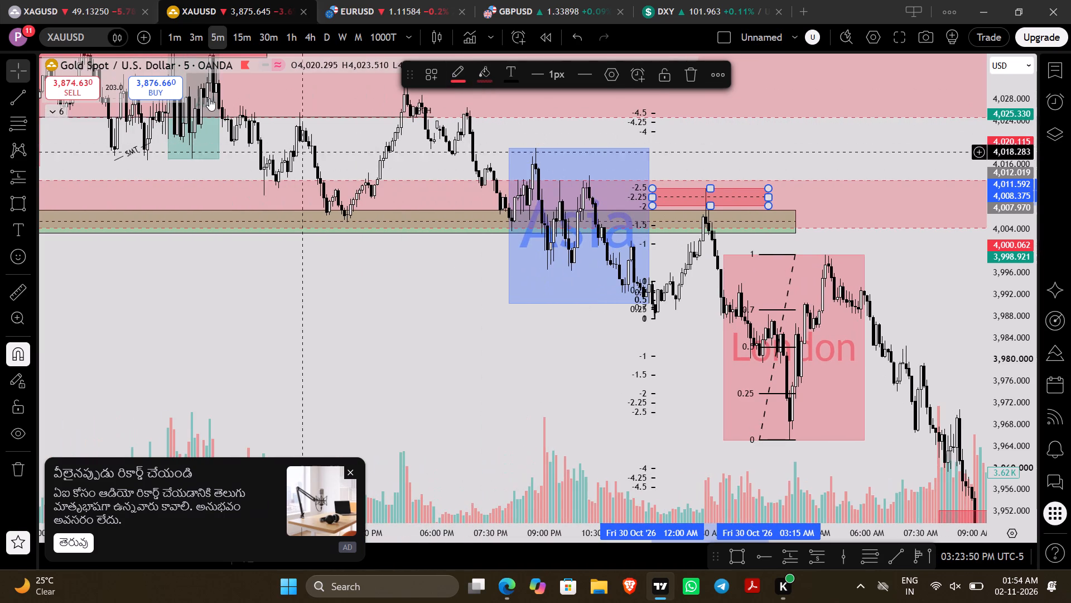
Hide the Volumized Breaker Blocks indicator on the gold chart.
left_click(60, 109)
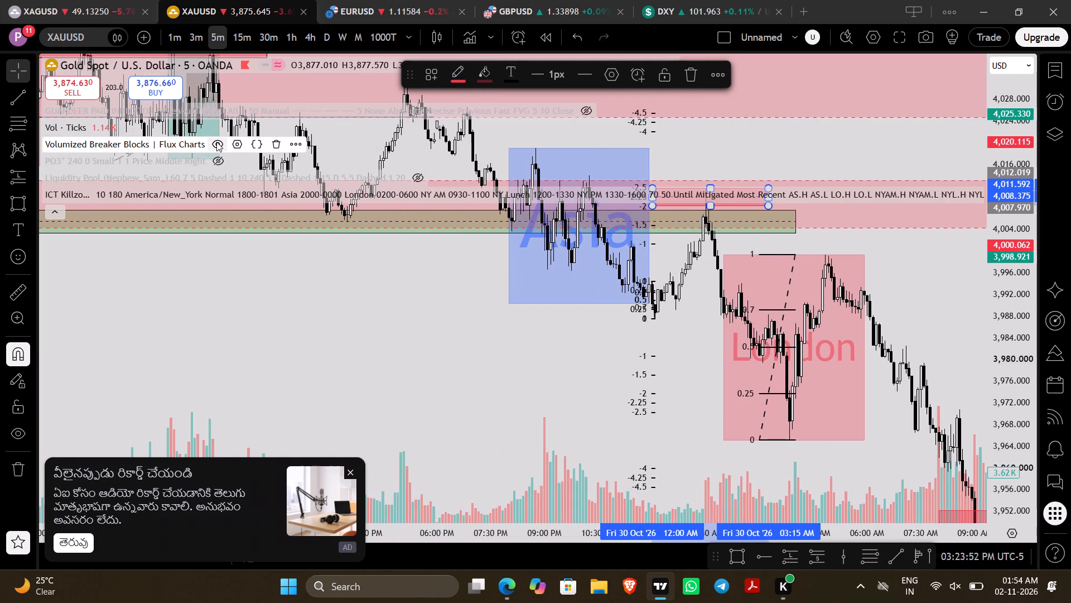
left_click(216, 142)
left_click(57, 212)
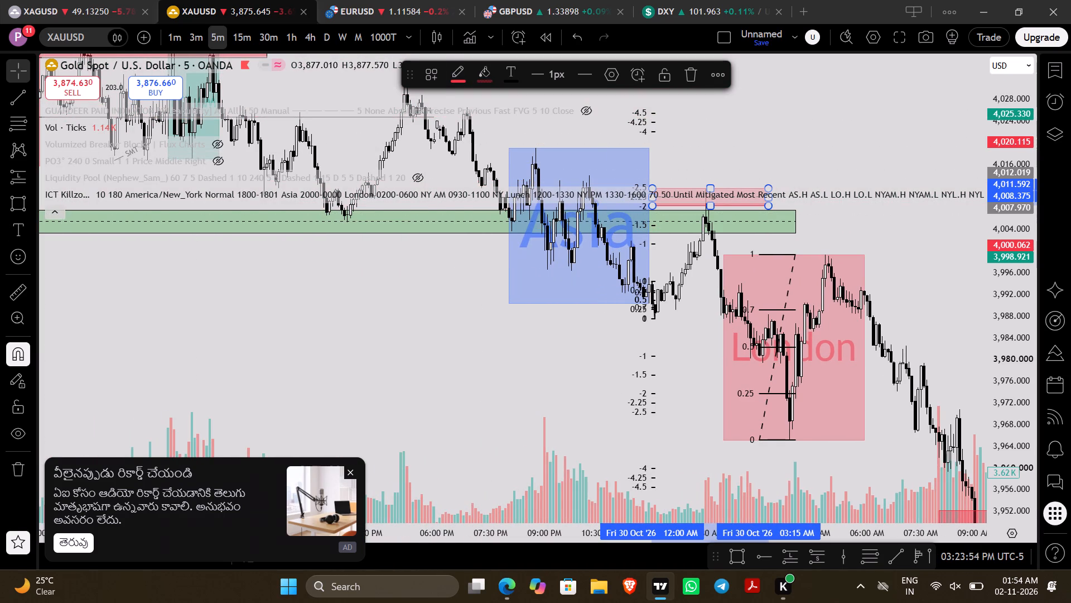
Examine gold's 30 October decline from the London session down to the lower red zone and the deeper projection levels.
scroll(460, 307, "left", 5)
left_click(738, 254)
scroll(738, 254, "up", 4)
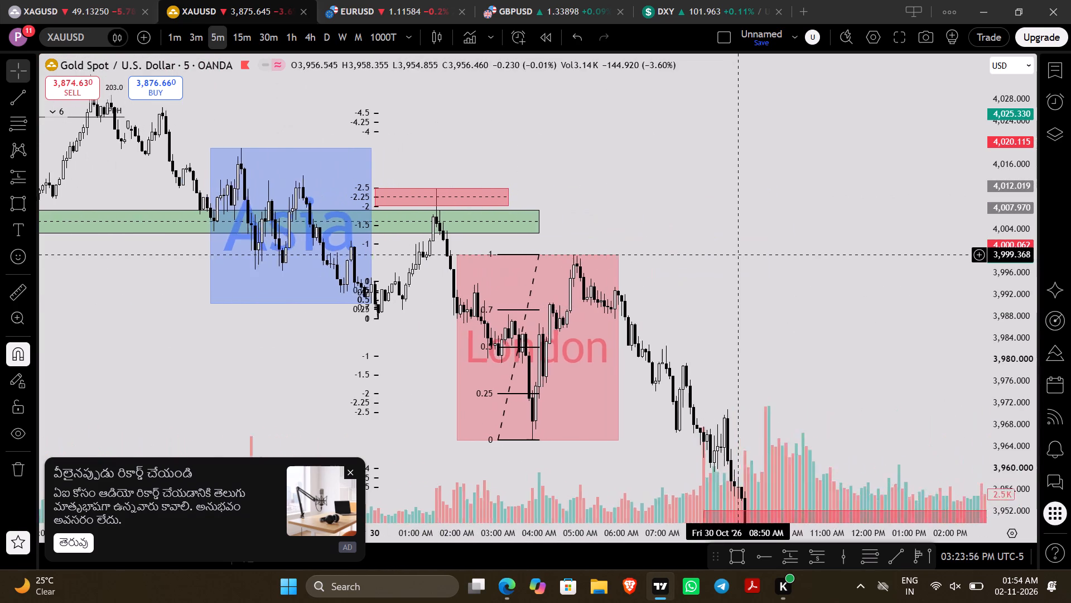
scroll(738, 254, "right", 1)
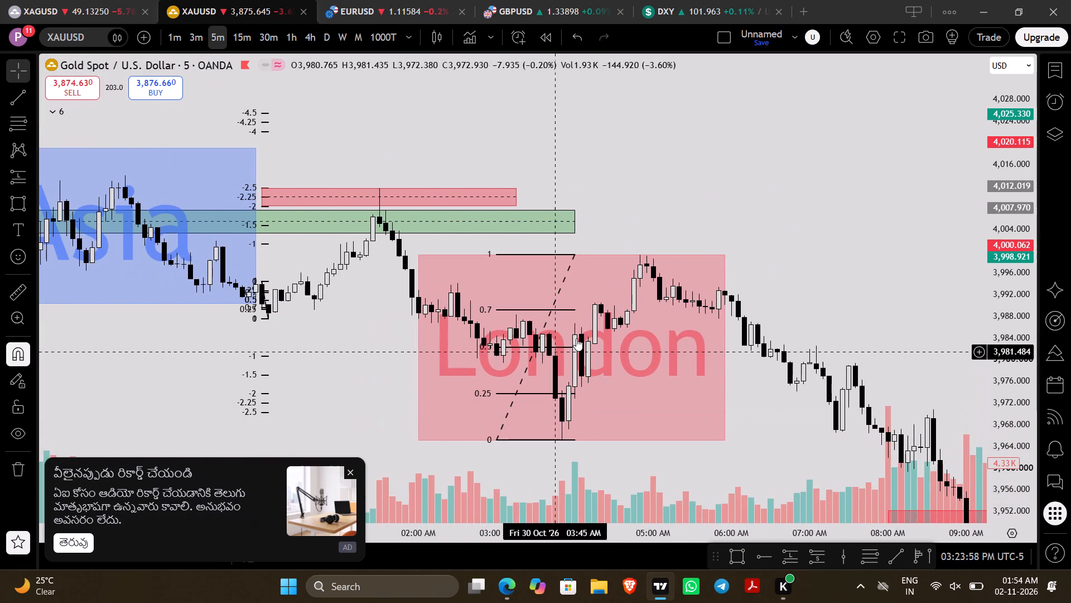
left_click_drag(709, 382, 668, 158)
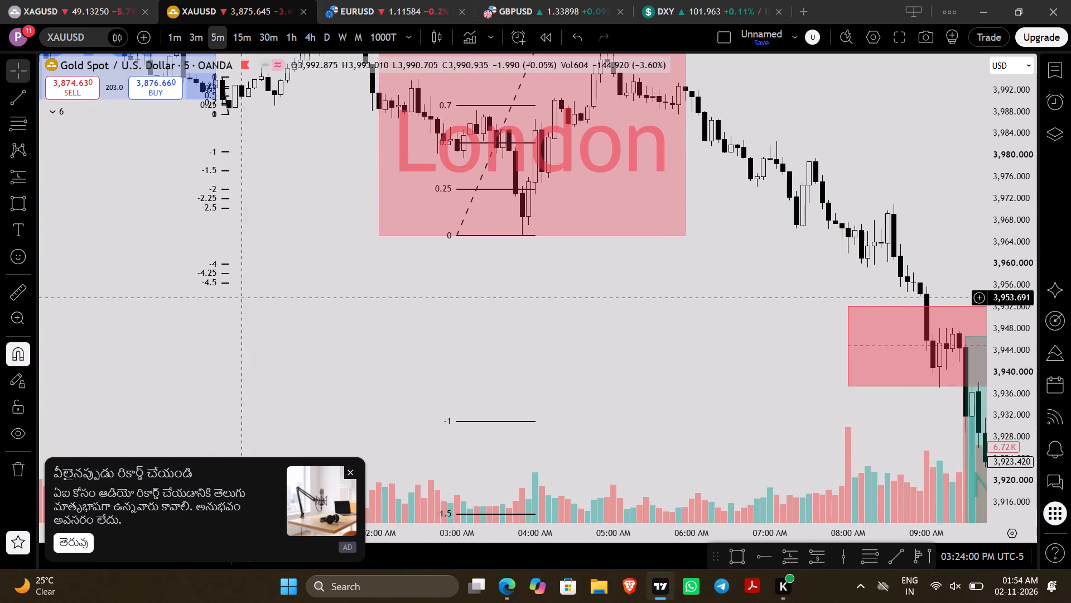
scroll(248, 283, "down", 4)
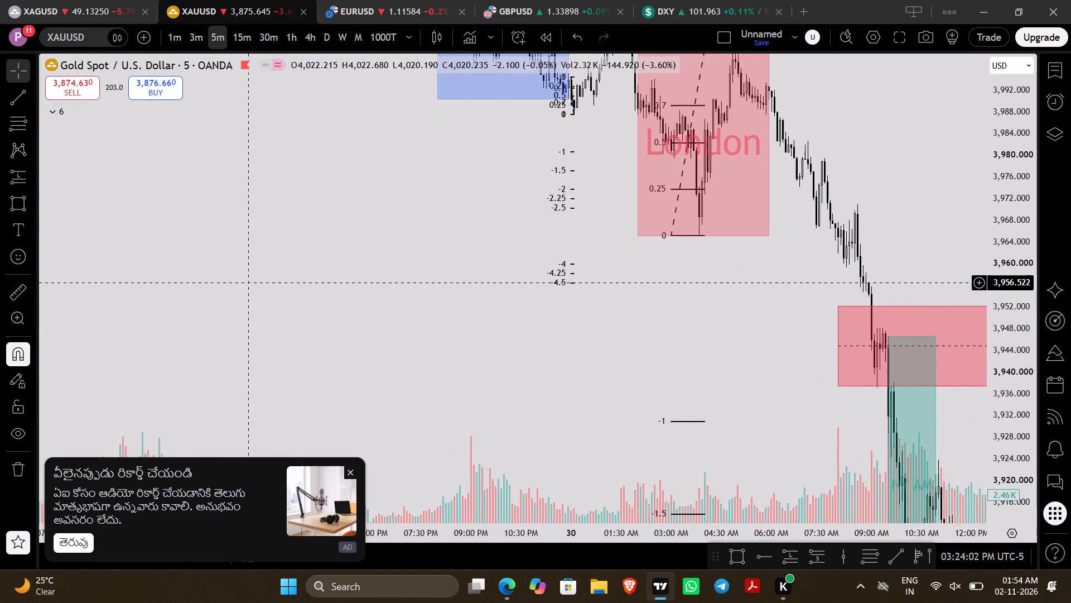
scroll(248, 283, "up", 3)
left_click_drag(248, 283, 215, 428)
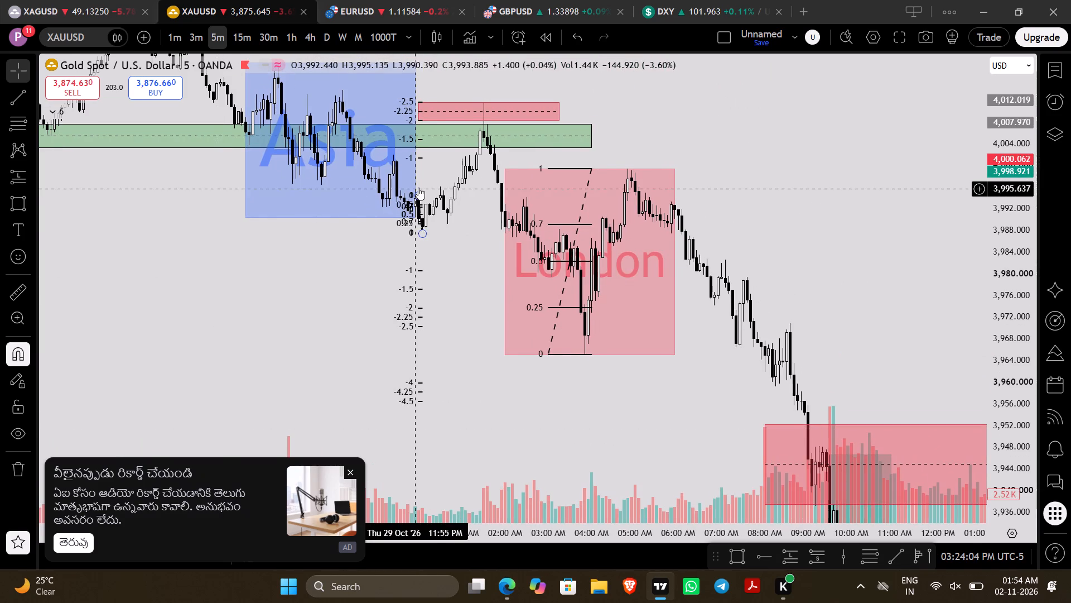
Examine how price moves between the midnight projections, the red and green zones, and the Asia and London session boxes.
scroll(418, 188, "up", 3)
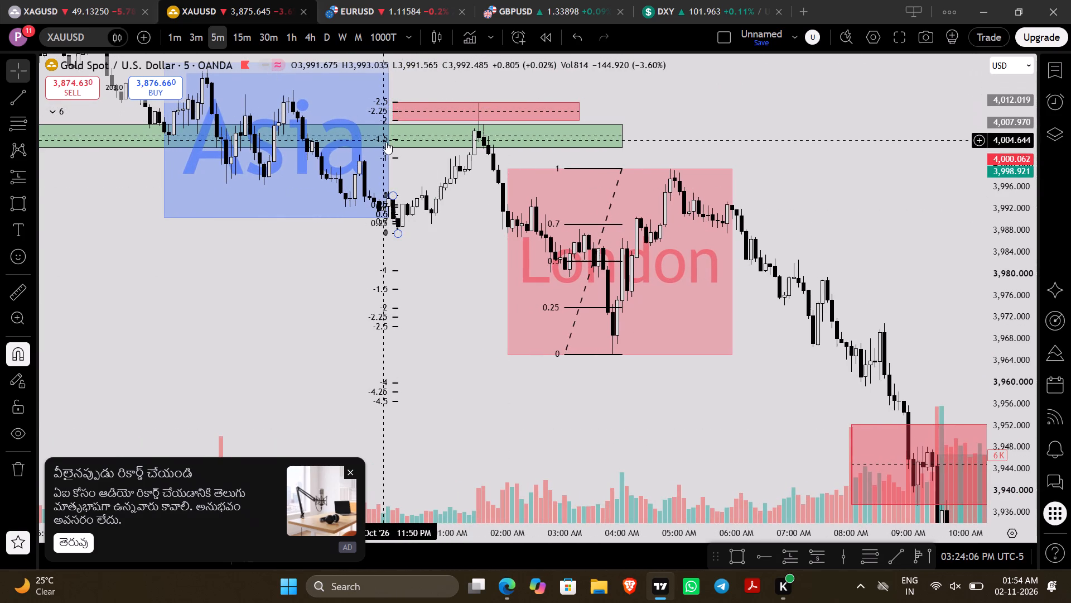
scroll(407, 184, "right", 3)
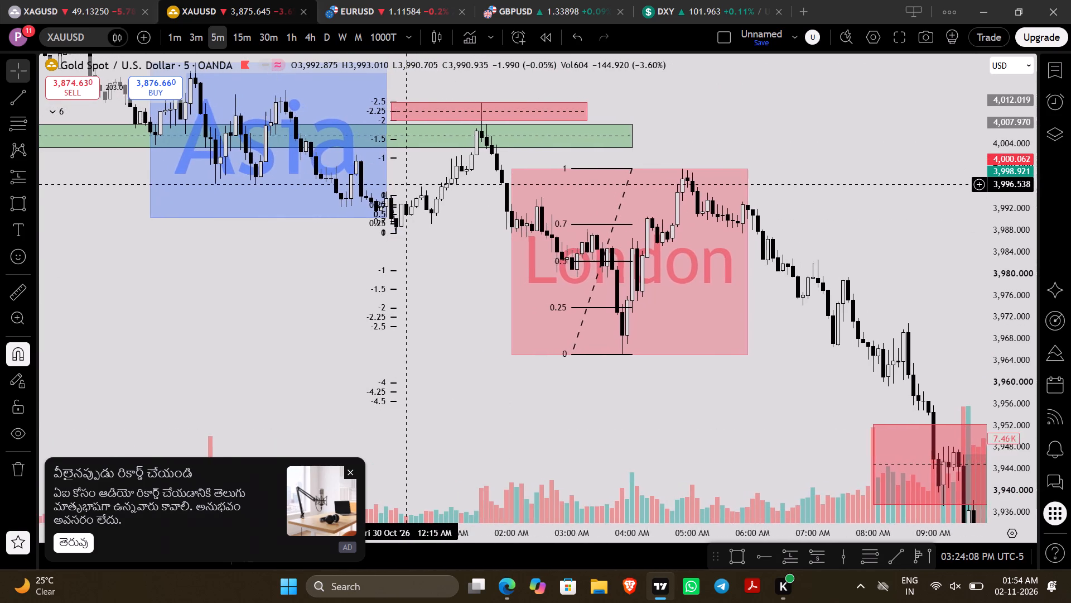
scroll(407, 184, "right", 3)
scroll(407, 184, "up", 4)
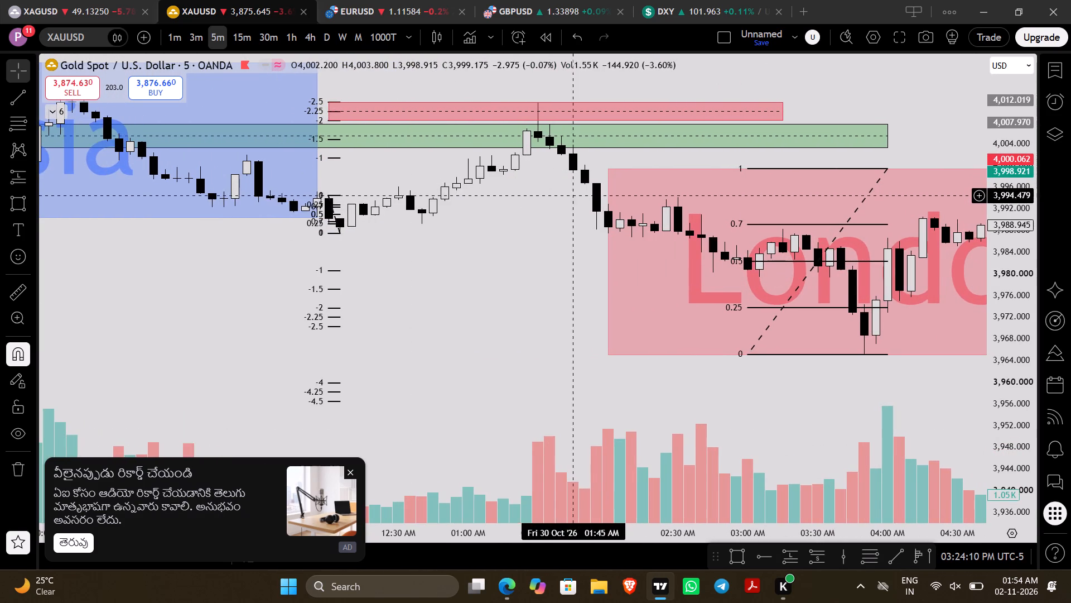
scroll(667, 225, "down", 2)
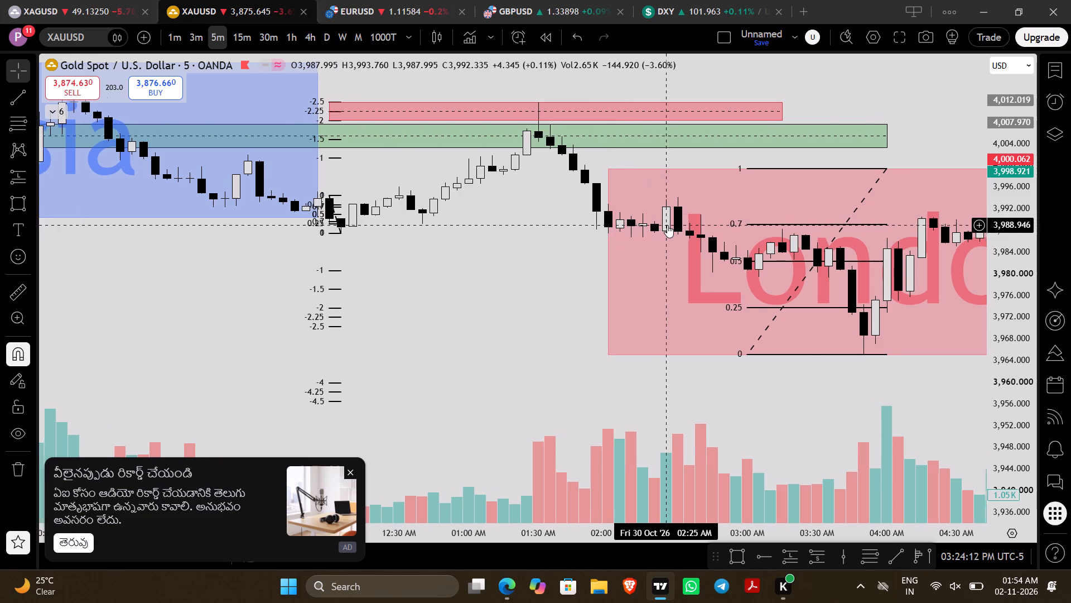
scroll(667, 225, "down", 5)
scroll(667, 225, "left", 8)
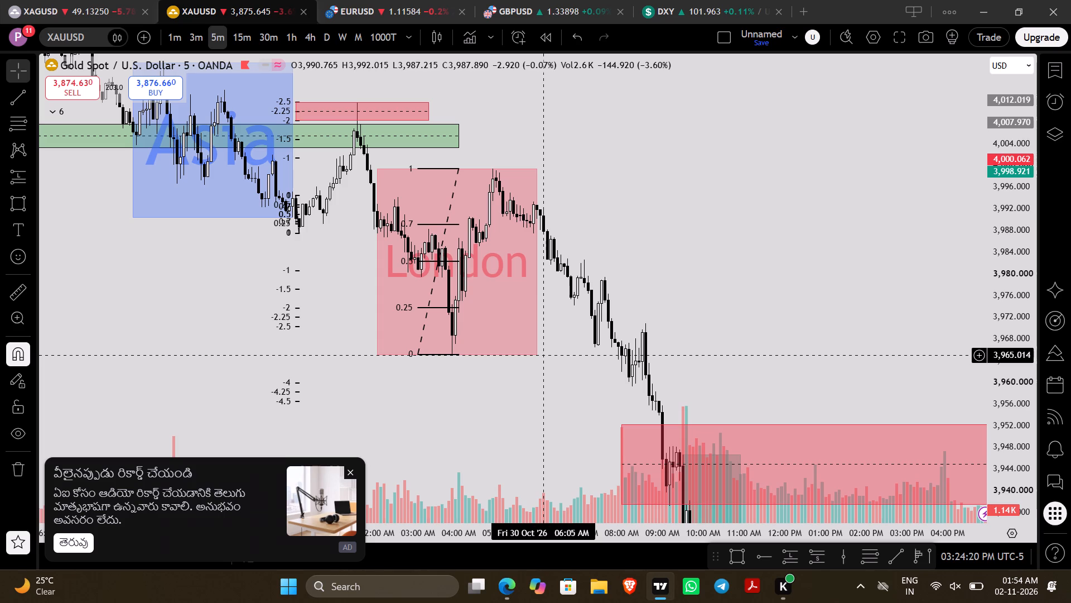
left_click_drag(750, 267, 824, 360)
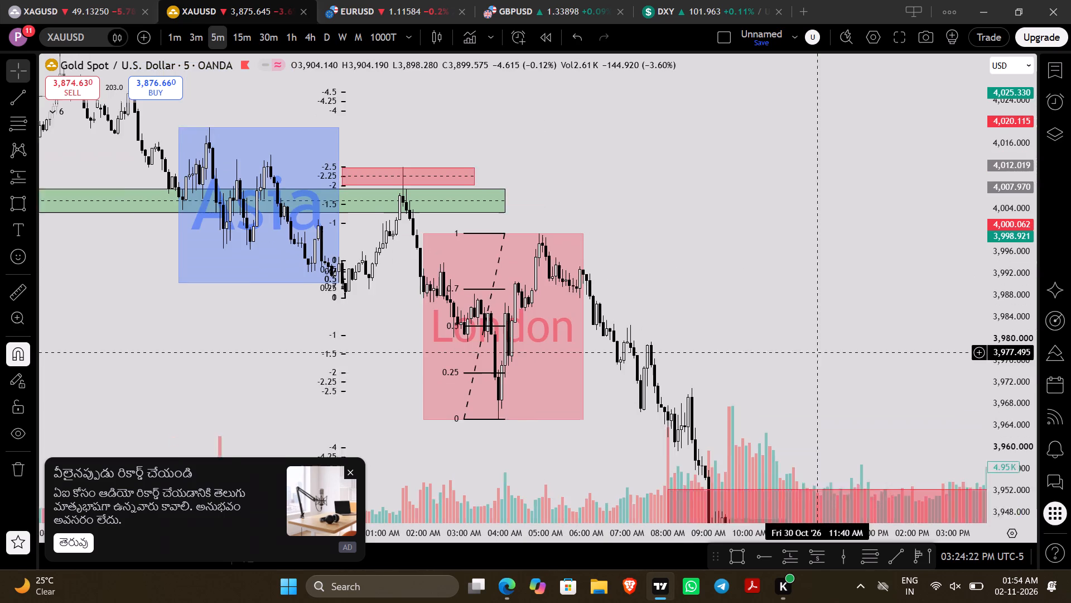
left_click_drag(824, 360, 828, 362)
scroll(817, 351, "right", 4)
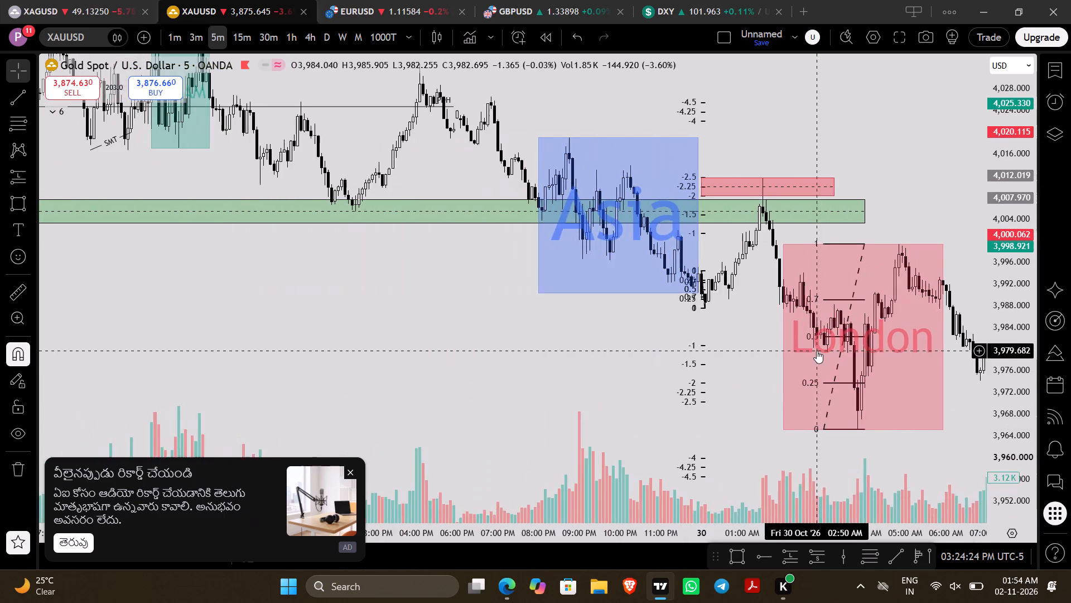
scroll(817, 351, "left", 3)
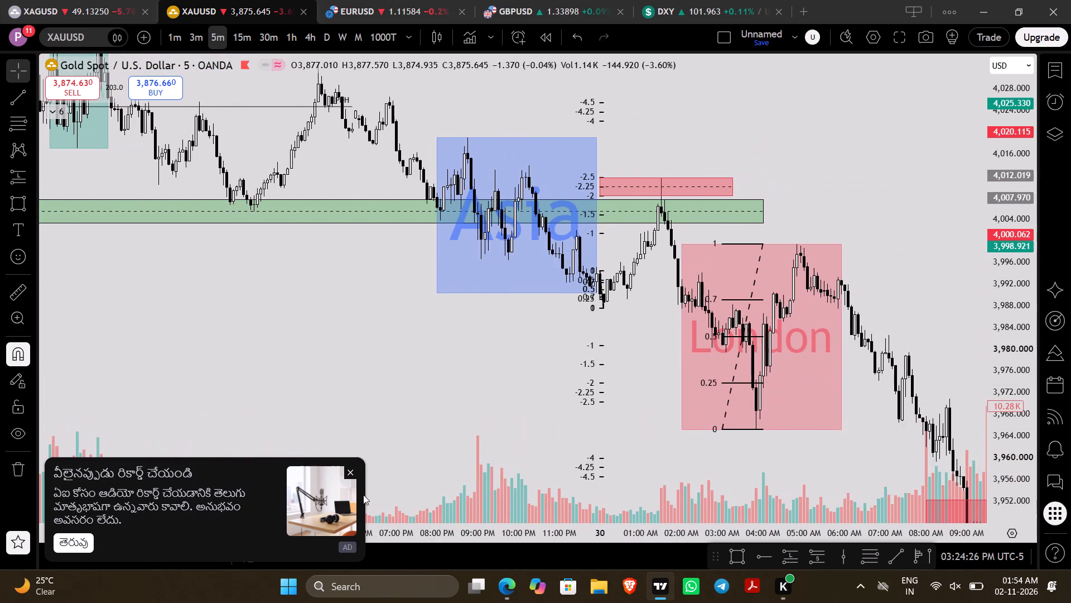
Dismiss the advertisement covering the lower part of the chart.
left_click(353, 476)
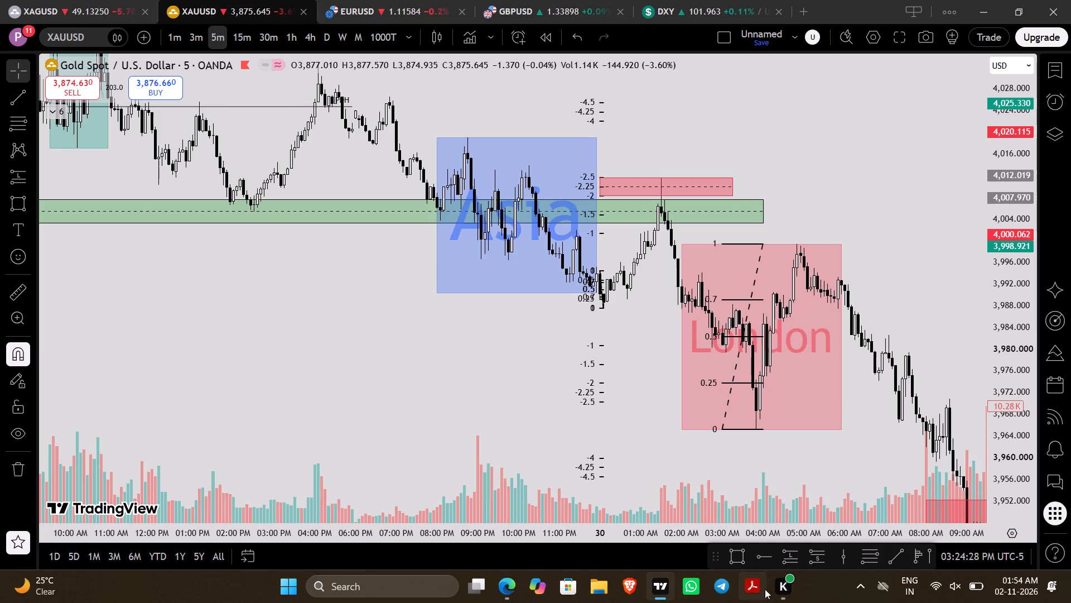
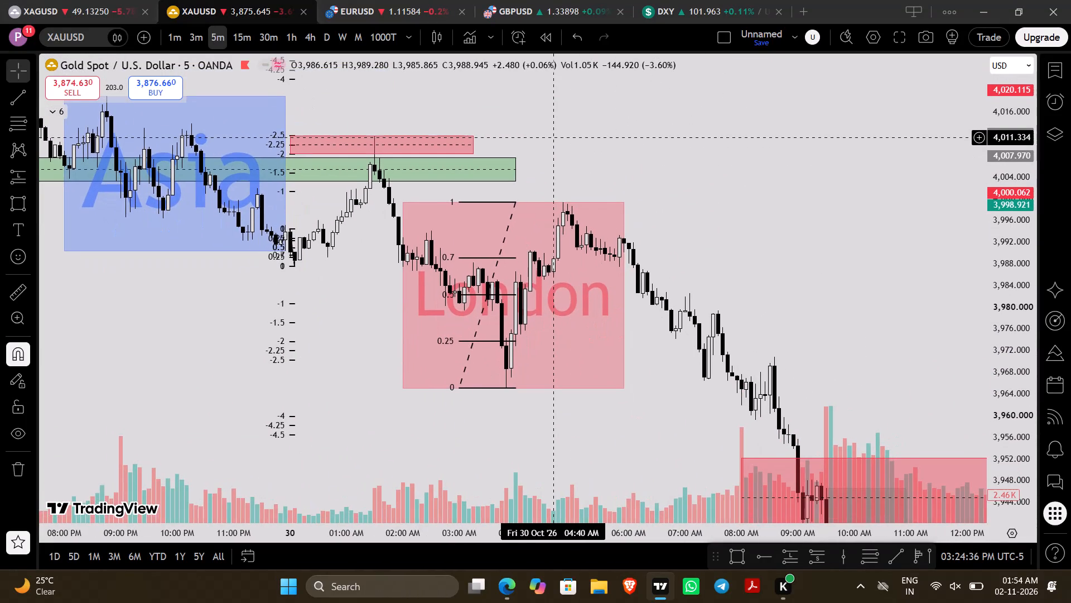
Examine gold's late-October price action around the H1 FVG on the 30-minute timeframe.
left_click(278, 37)
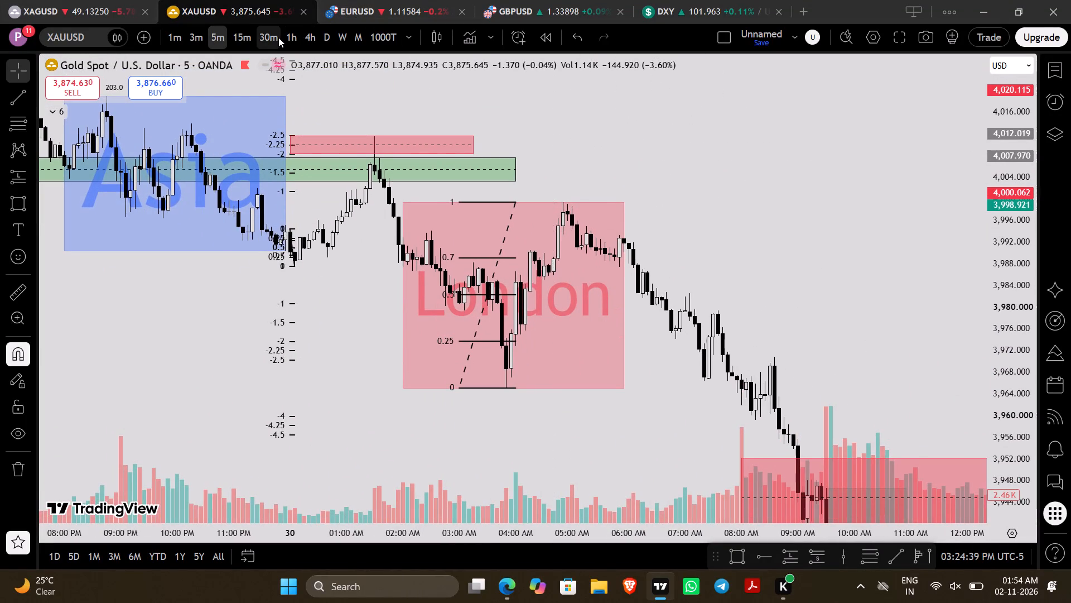
scroll(621, 284, "up", 4)
scroll(621, 284, "down", 6)
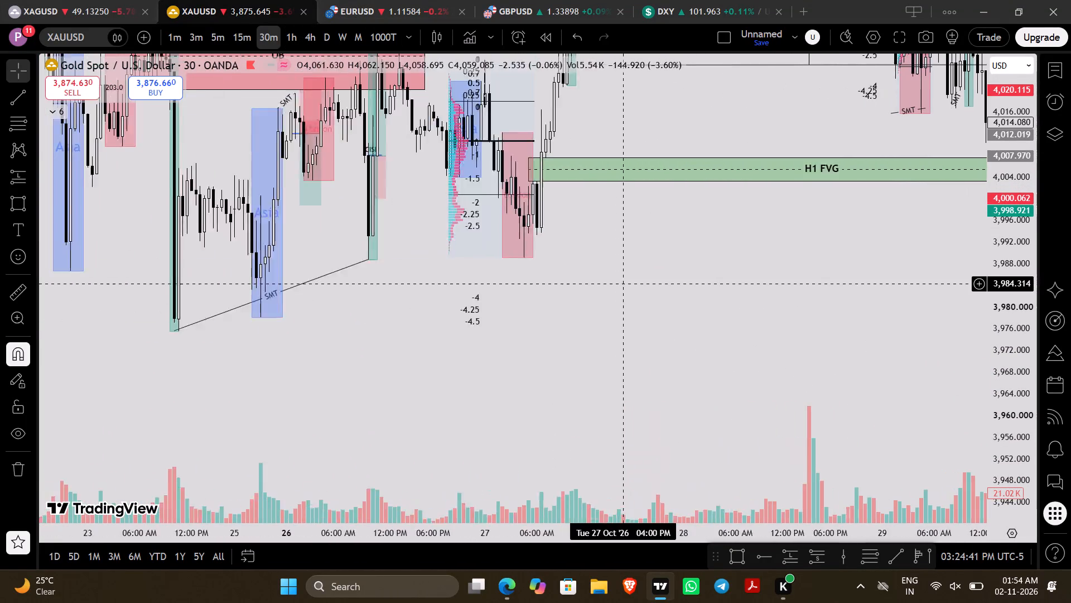
scroll(1014, 246, "down", 6)
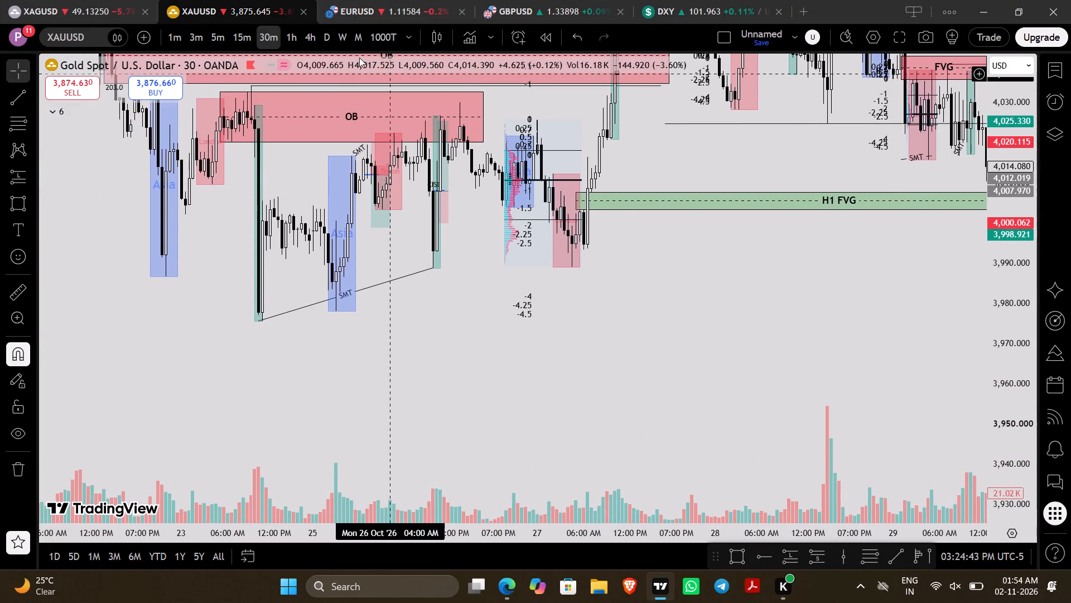
Set gold to the 1-minute timeframe and go to the date 1 October 2026.
left_click(182, 39)
left_click(237, 559)
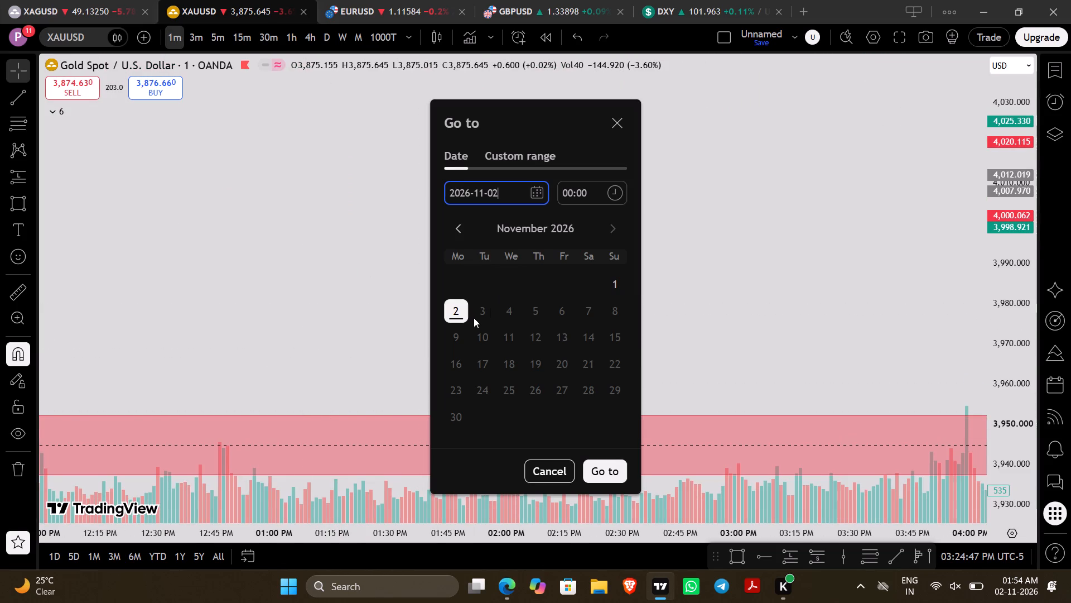
left_click(453, 227)
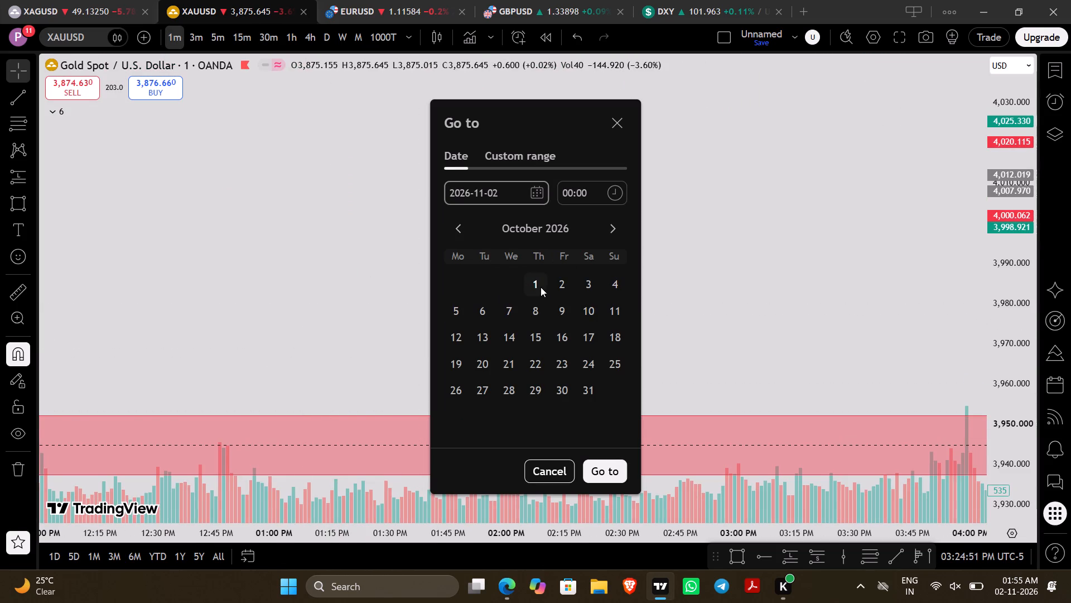
left_click(541, 287)
left_click(591, 475)
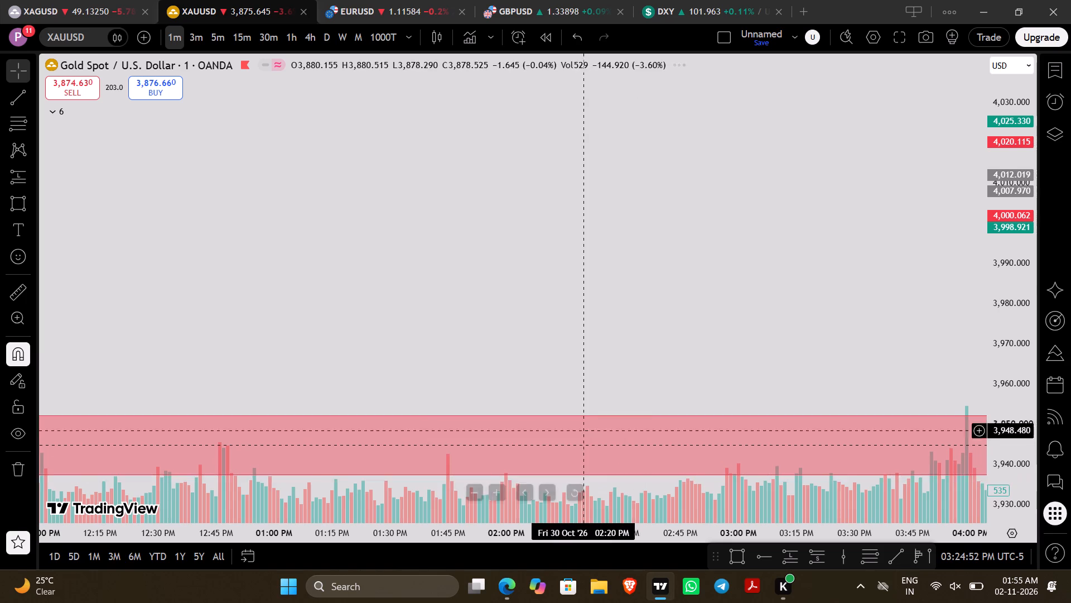
Examine gold's 1-minute moves from the 25 October Asia session through midnight into the 26 October London session.
scroll(575, 356, "left", 1)
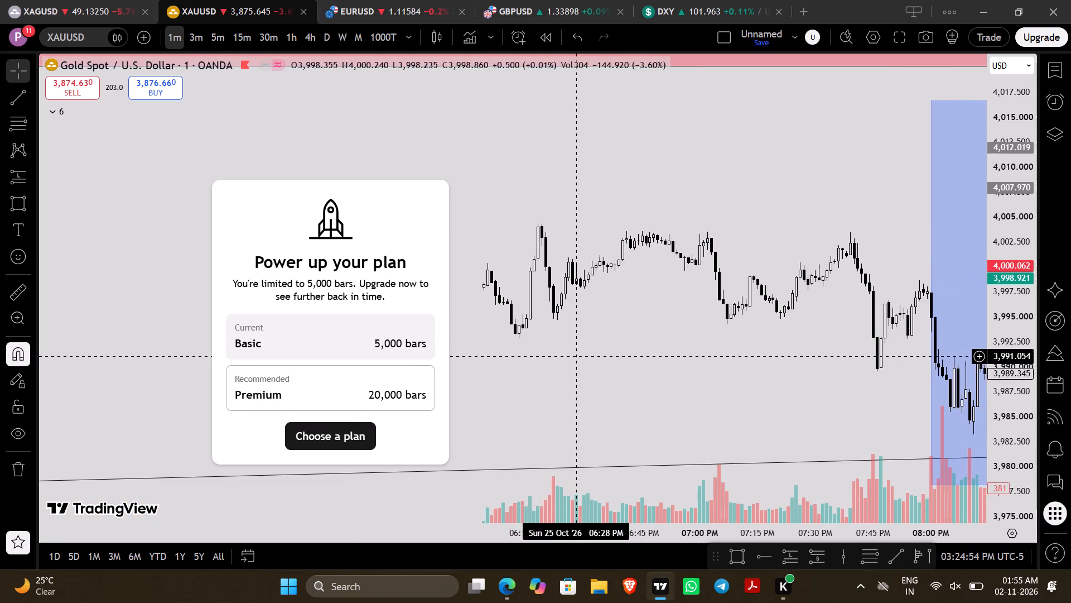
scroll(575, 356, "left", 1)
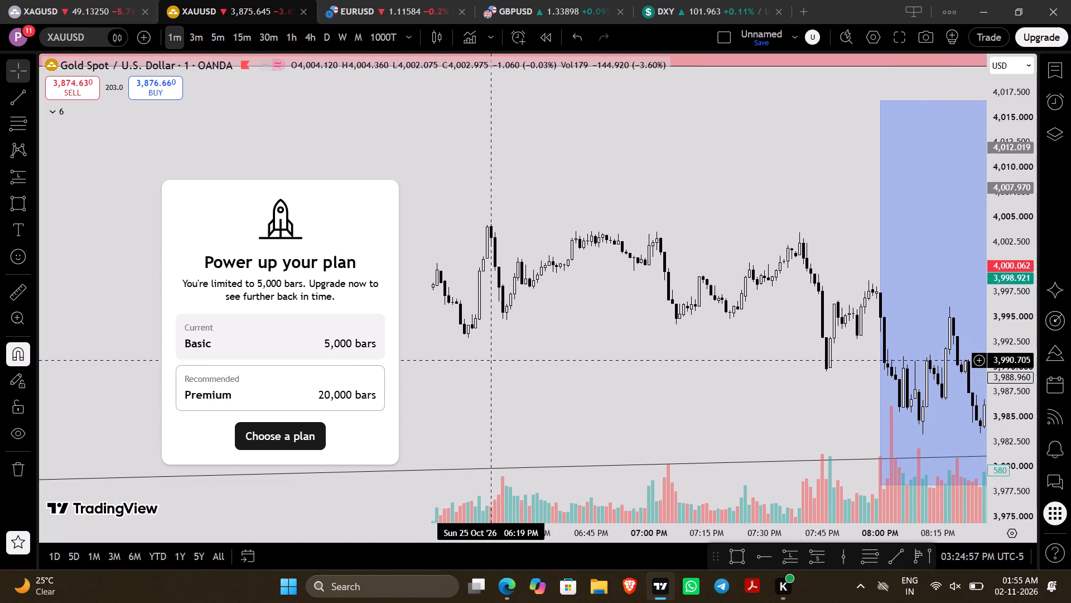
scroll(522, 369, "left", 9)
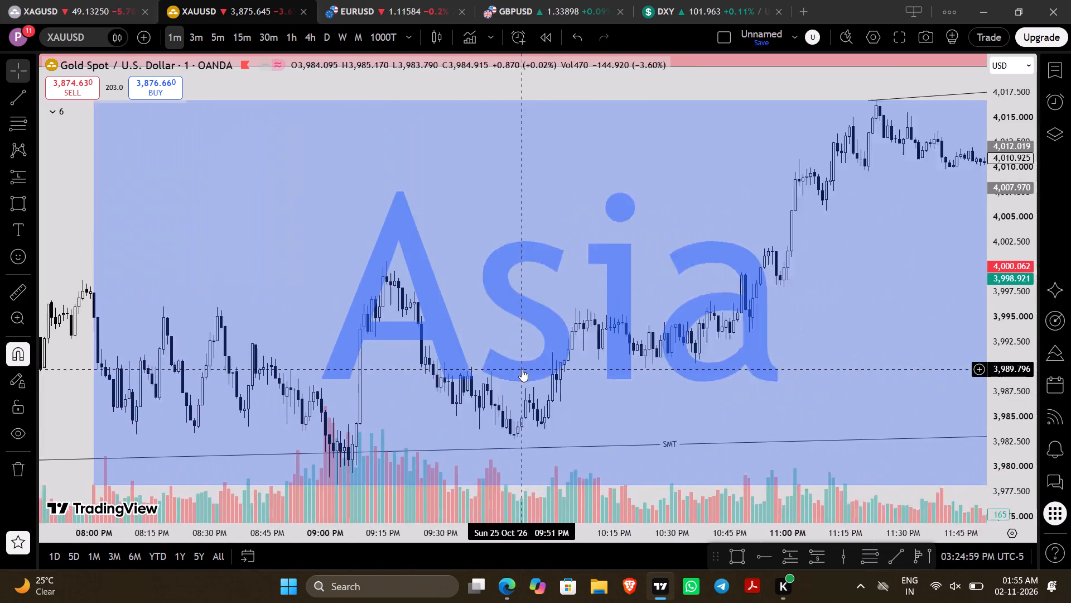
scroll(522, 369, "left", 4)
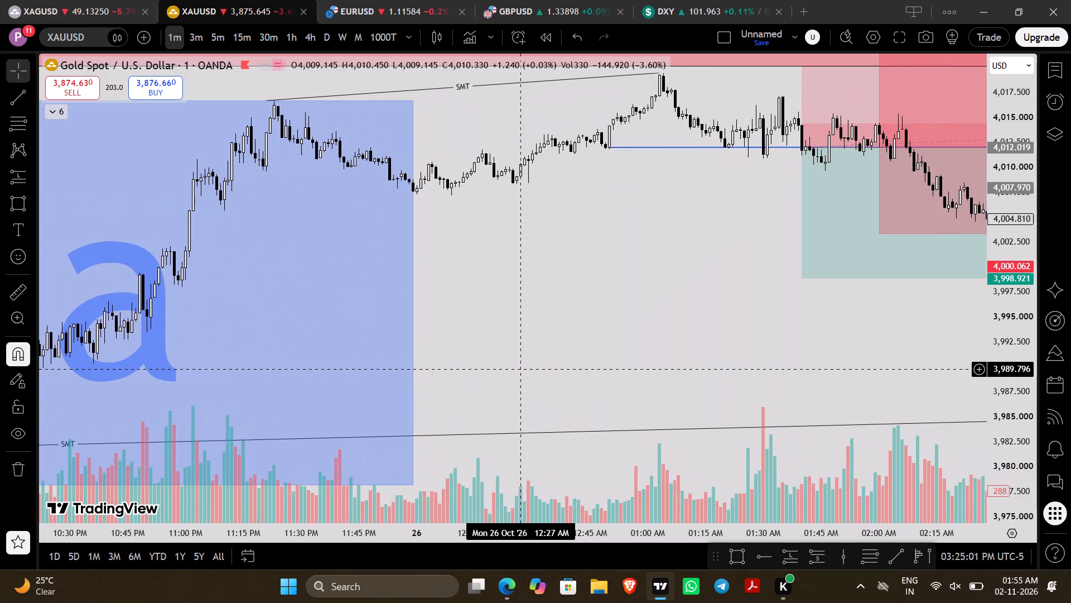
left_click_drag(522, 369, 437, 521)
scroll(427, 371, "down", 4)
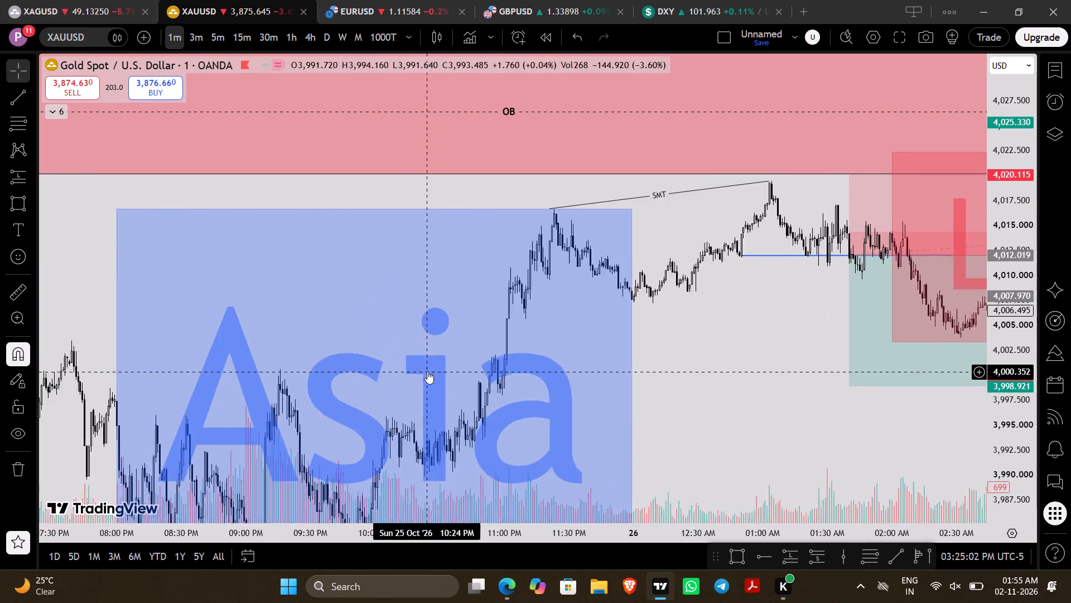
left_click_drag(781, 355, 636, 389)
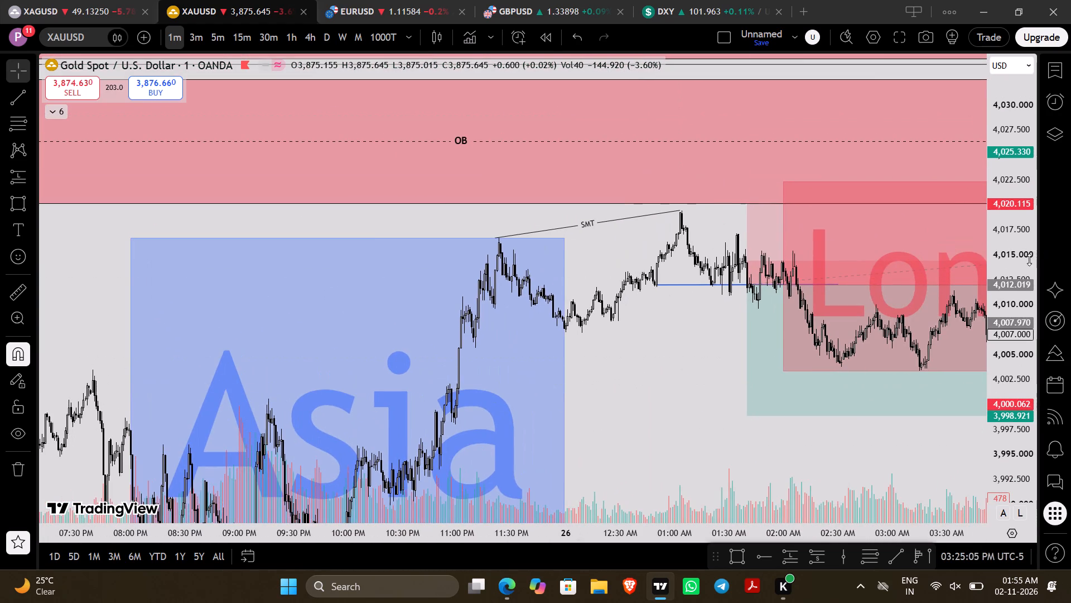
scroll(1027, 260, "up", 6)
scroll(606, 357, "up", 4)
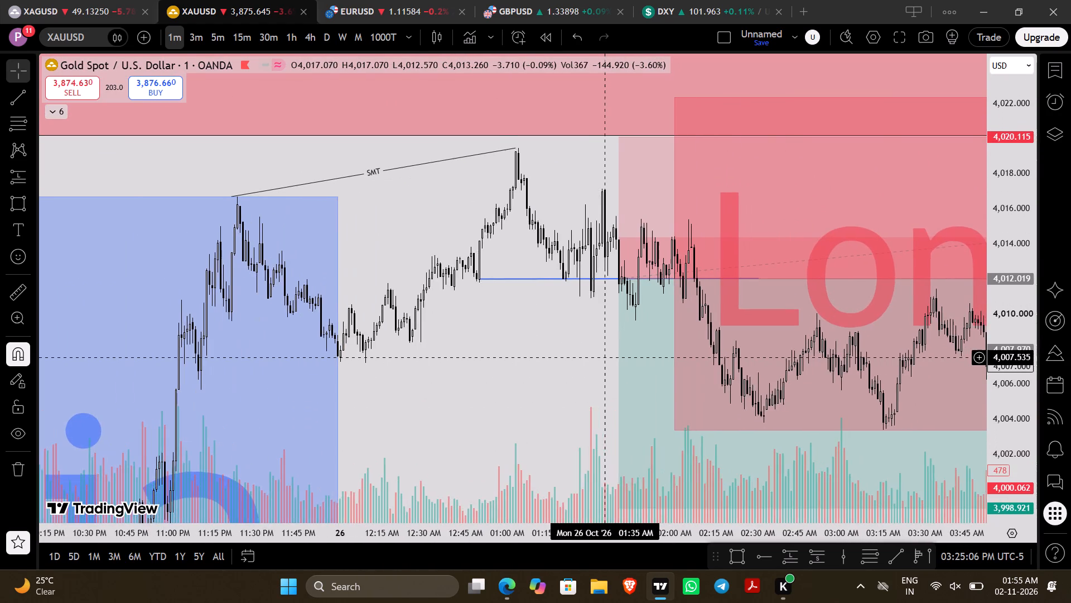
left_click_drag(606, 357, 647, 312)
scroll(647, 312, "up", 3)
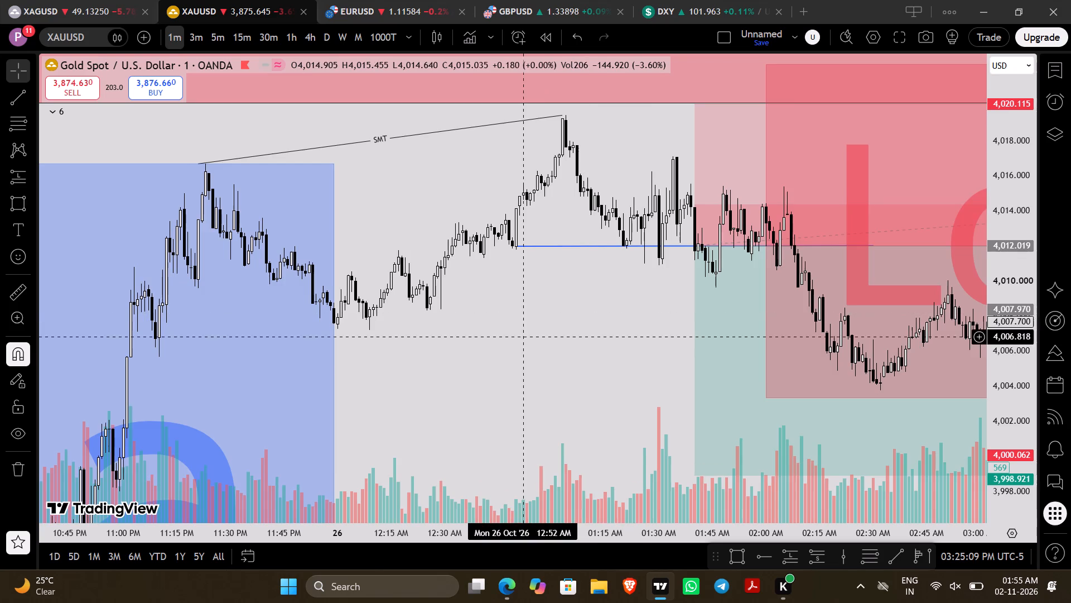
left_click_drag(503, 343, 596, 333)
Draw upward Fibonacci projections from the 12:09 AM low at 4,007.210 to the 12:17 AM high at 4,011.760 on 26 October.
left_click(23, 127)
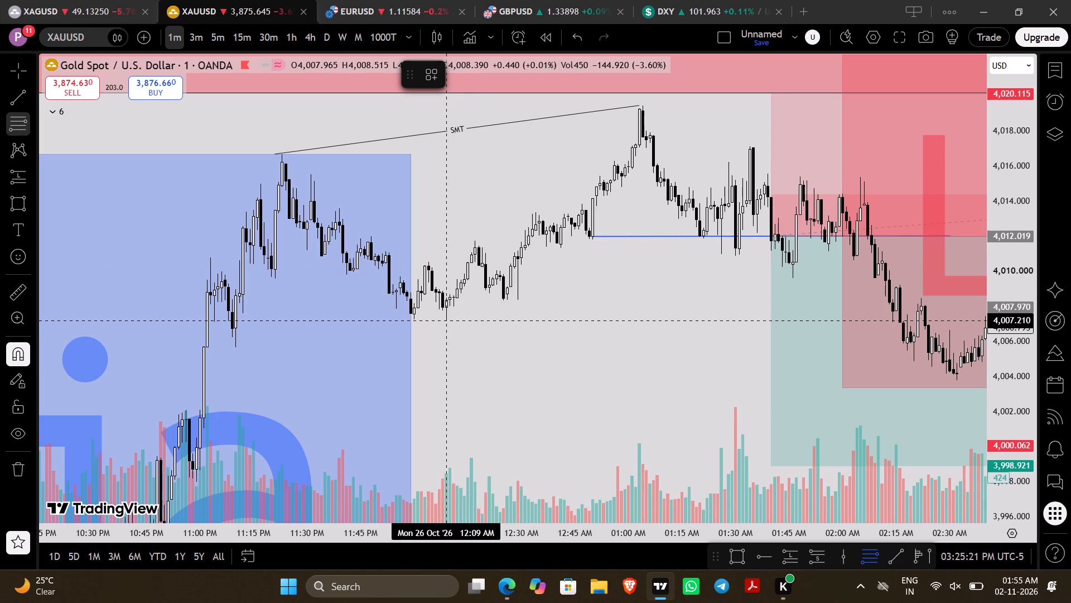
left_click(447, 327)
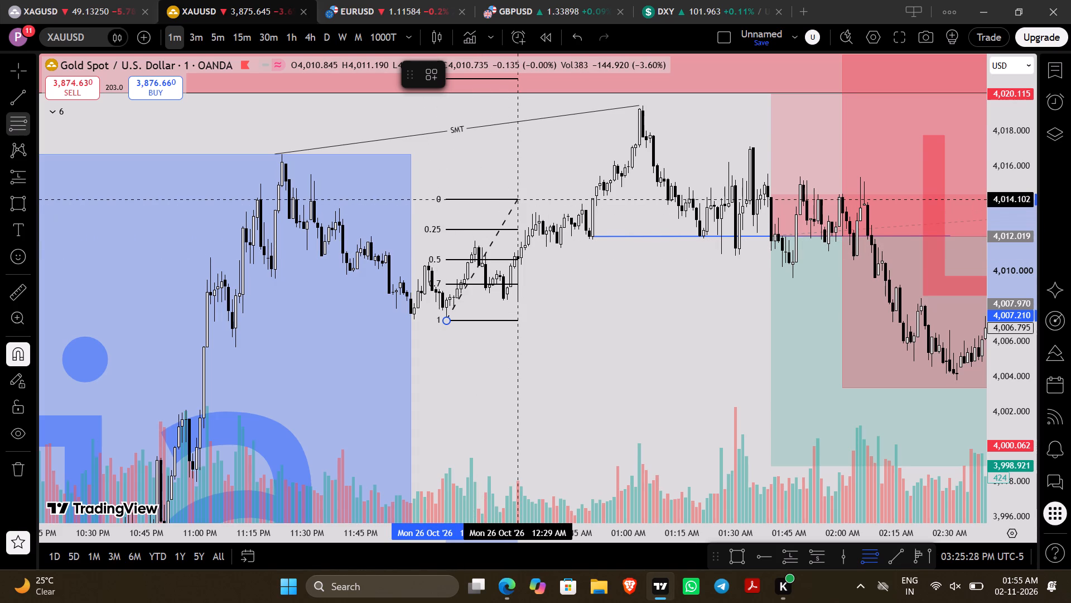
left_click(474, 216)
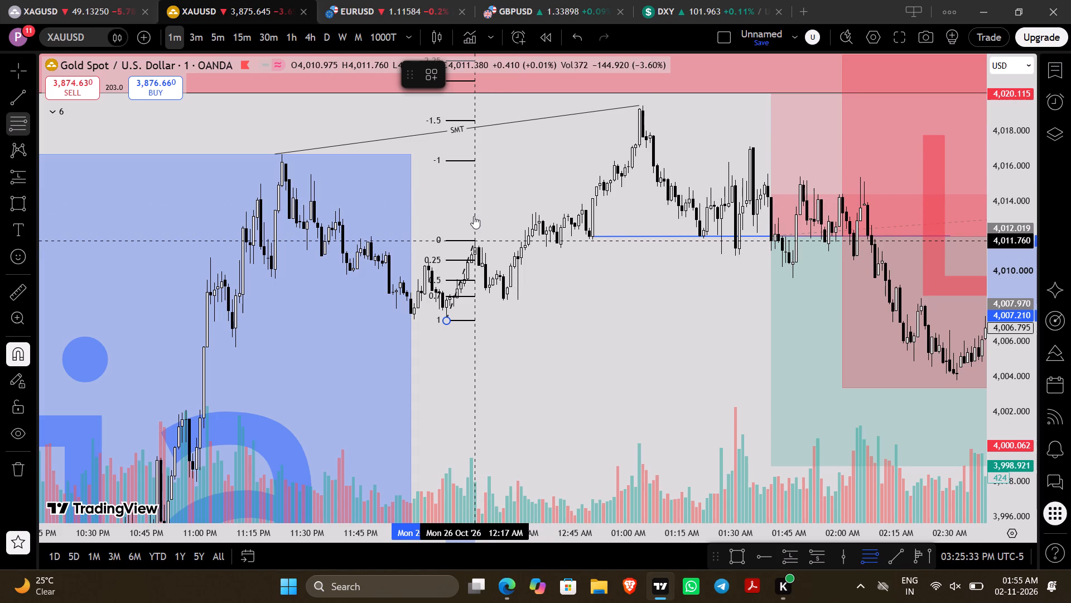
left_click(609, 386)
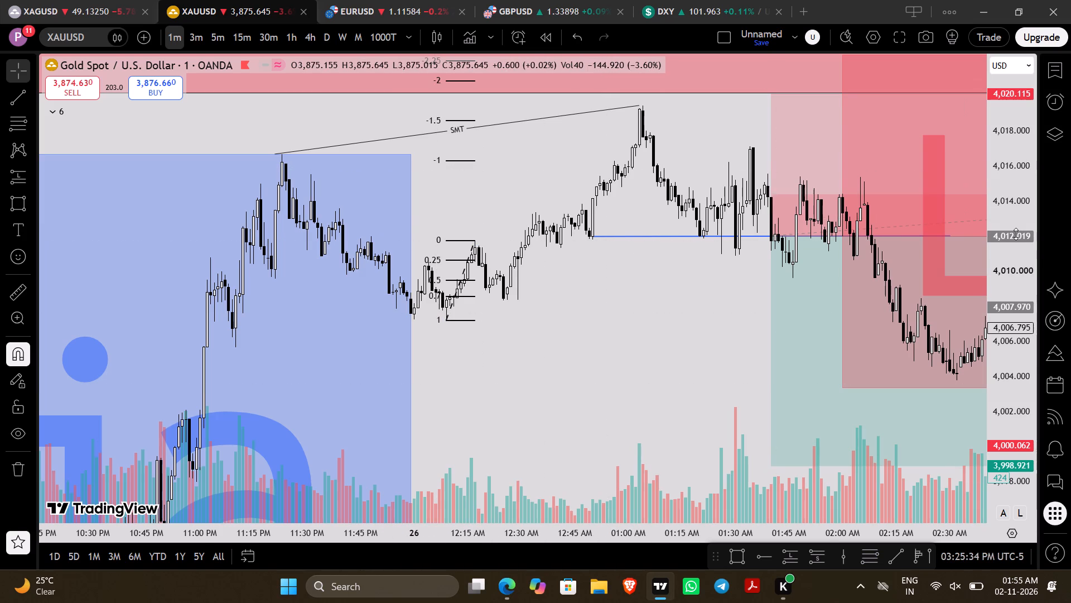
Examine how the 26 October price move relates to the upward midnight projections, the order block and the session boxes.
scroll(1017, 233, "down", 7)
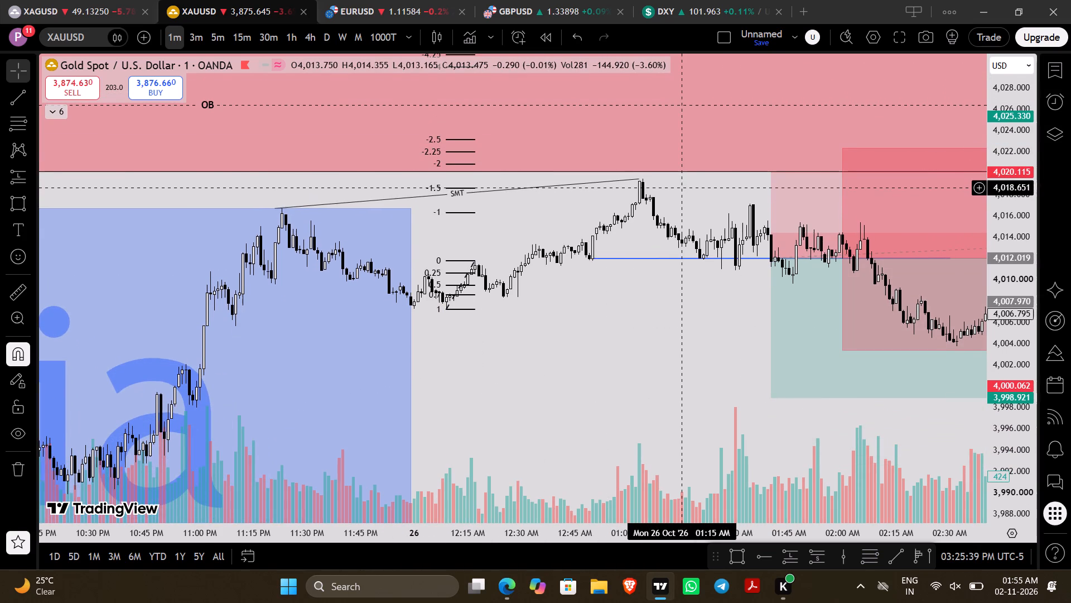
scroll(684, 187, "down", 3)
left_click_drag(691, 415, 578, 278)
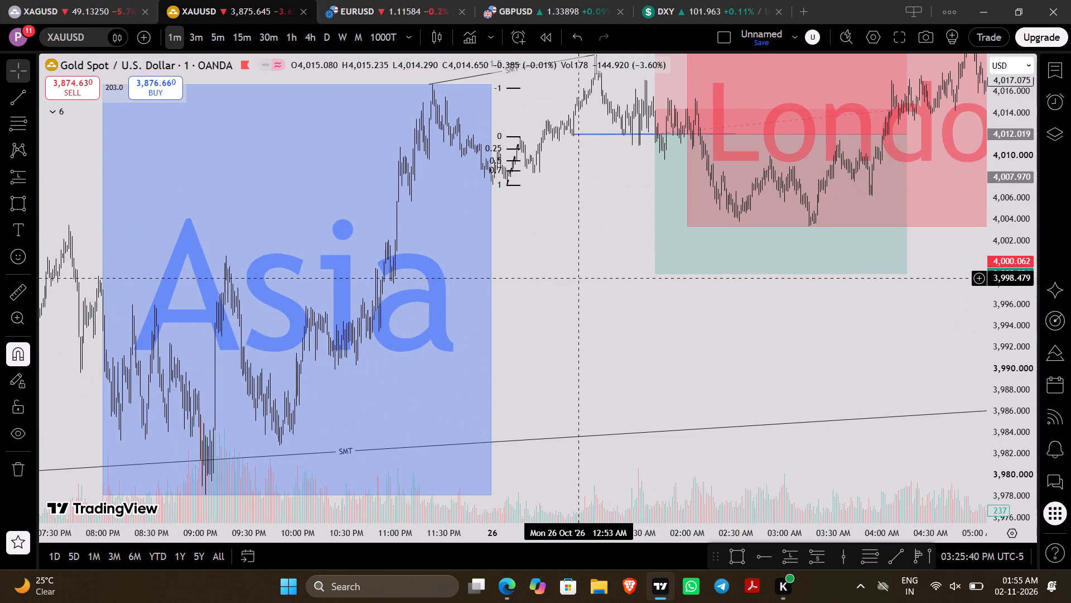
scroll(560, 218, "up", 4)
scroll(560, 218, "down", 1)
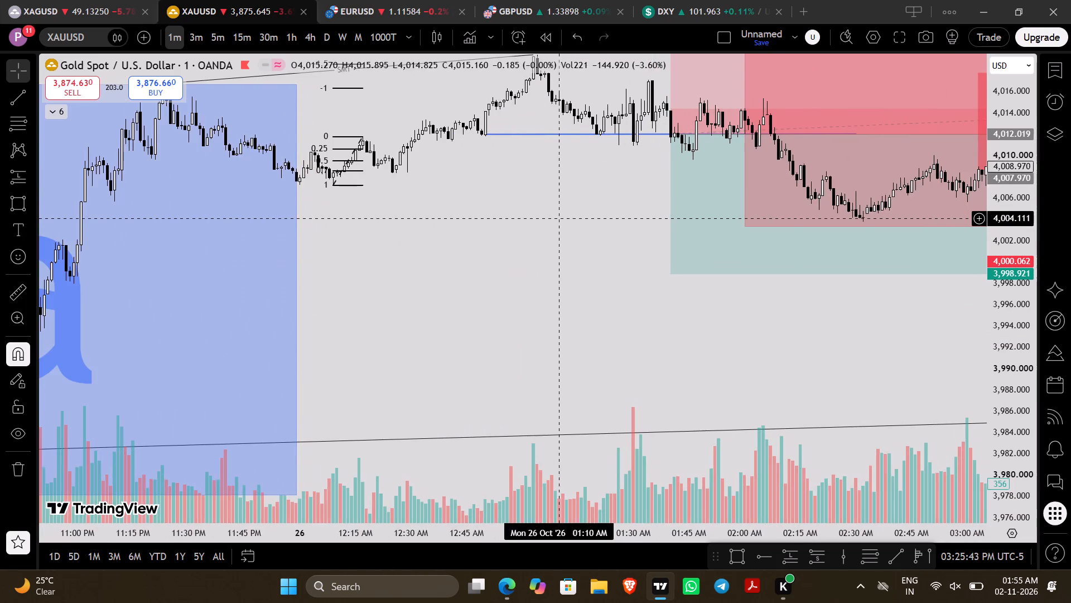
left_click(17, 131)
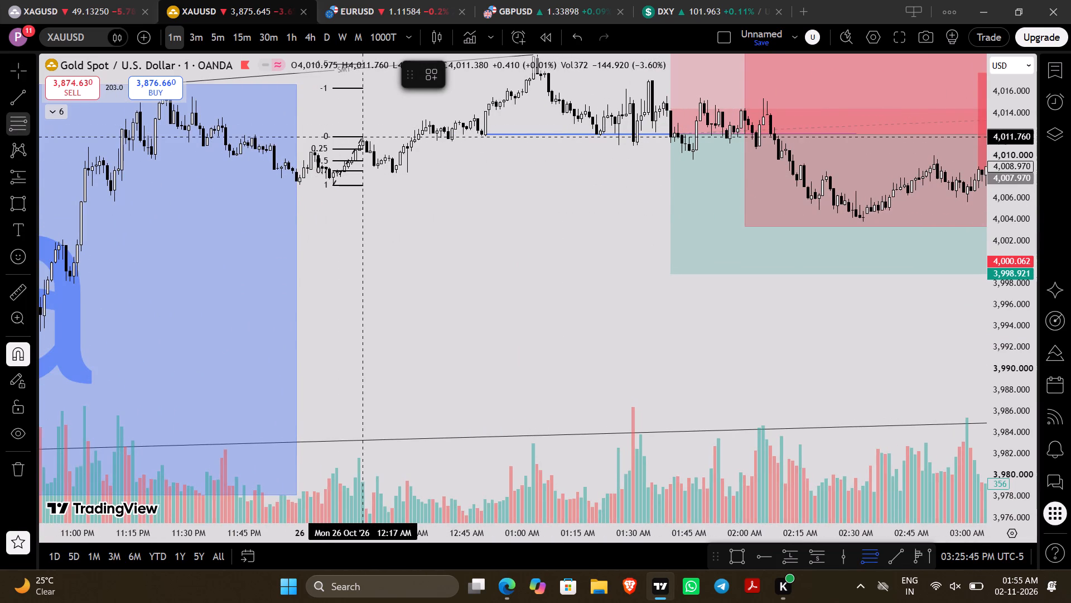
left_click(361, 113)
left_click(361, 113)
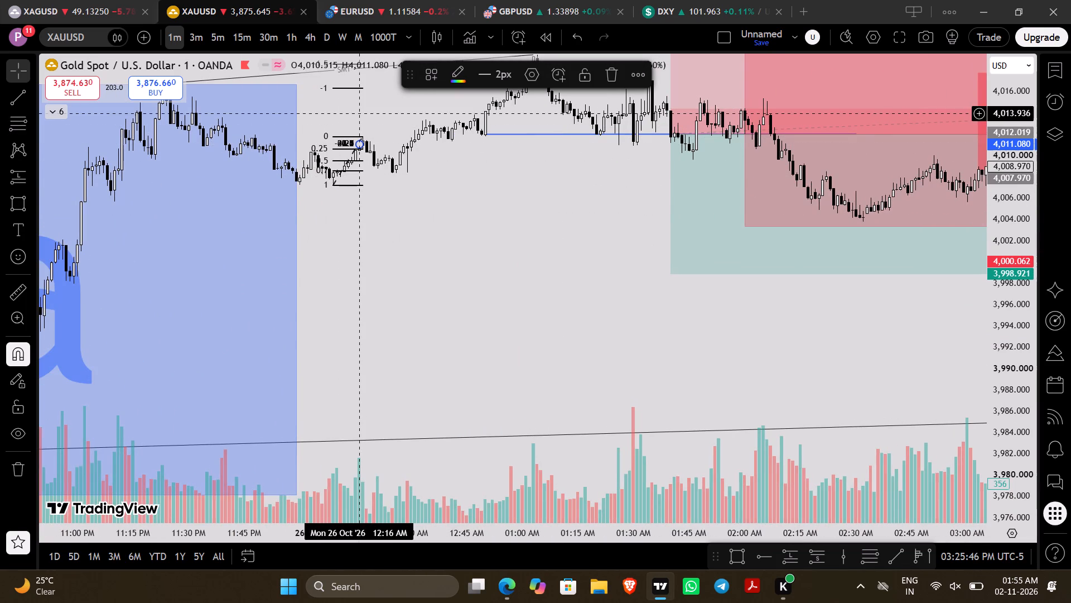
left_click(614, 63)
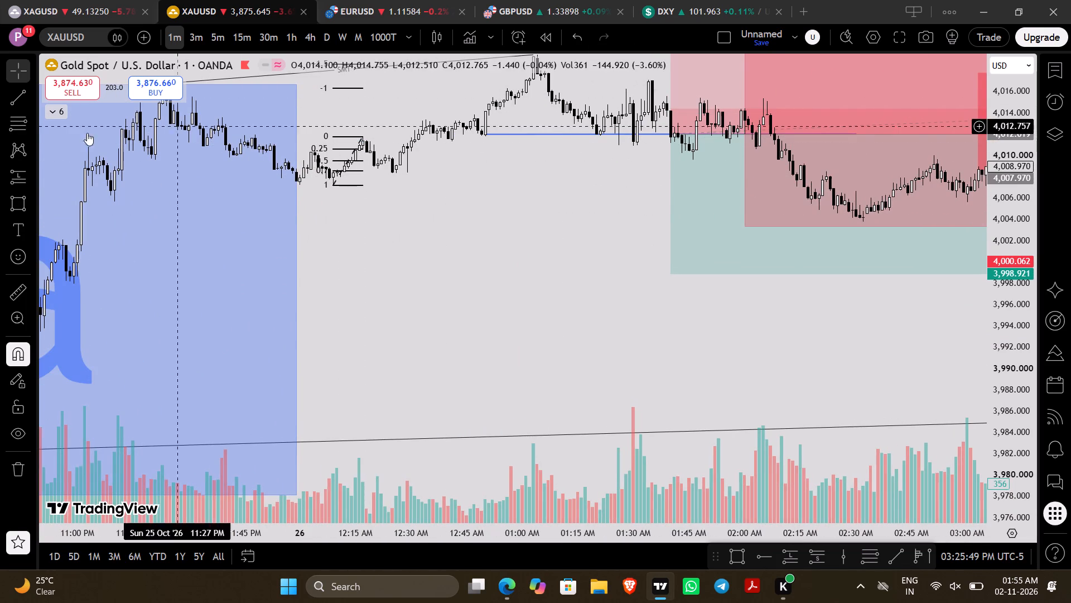
Draw downward Fibonacci projections from the 12:17 AM high at 4,011.760 to the 12:09 AM low at 4,007.210 on 26 October.
left_click(18, 120)
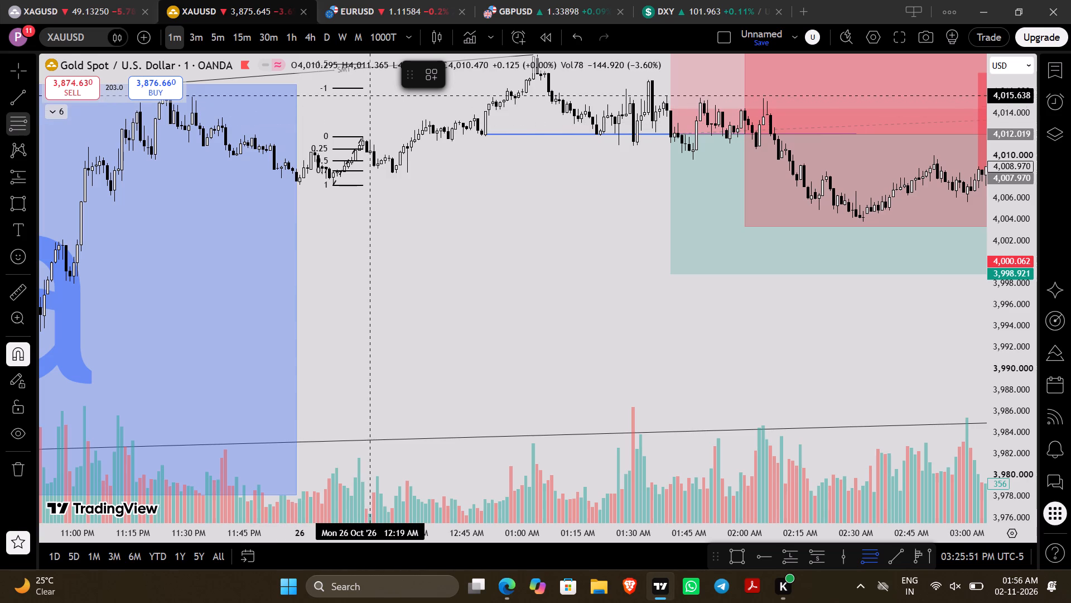
left_click(362, 111)
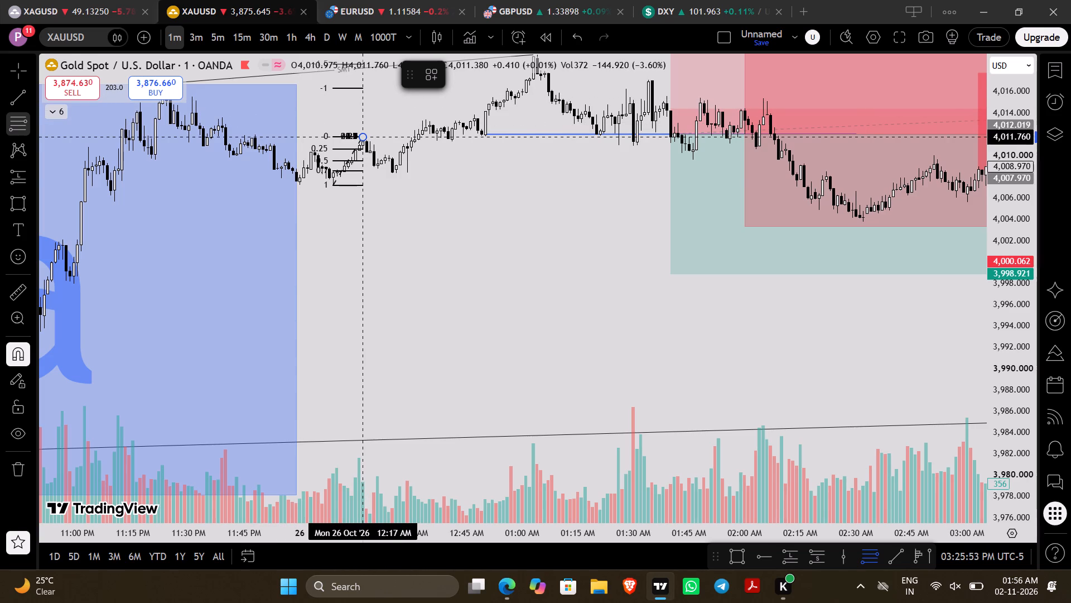
left_click(334, 203)
Examine both 26 October midnight projections against the order block, SMT lines and session boxes, switching to the 15-minute timeframe.
left_click_drag(504, 212, 484, 217)
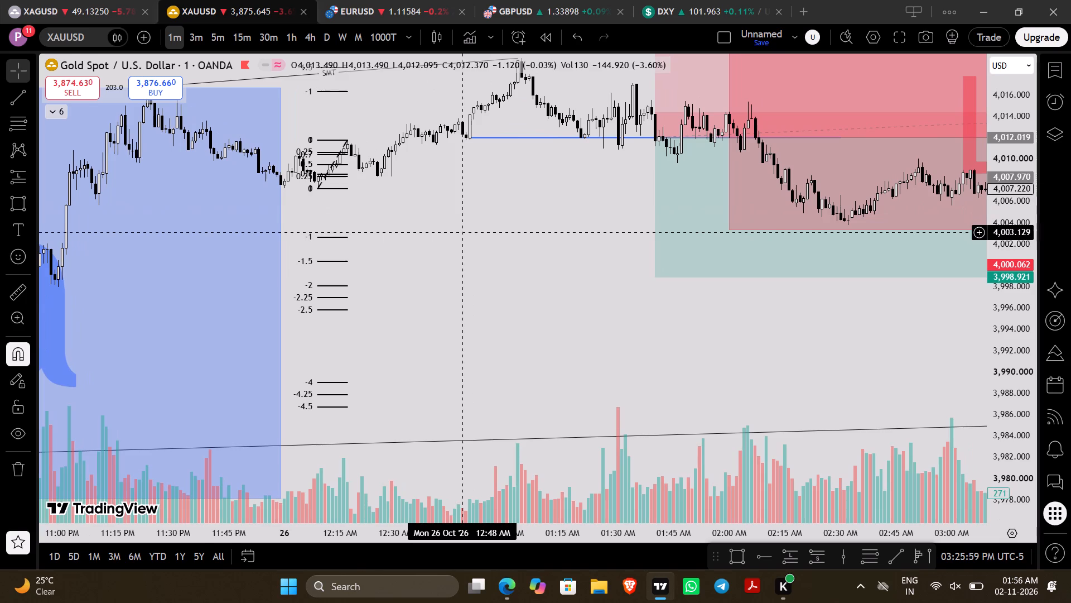
scroll(460, 237, "down", 5)
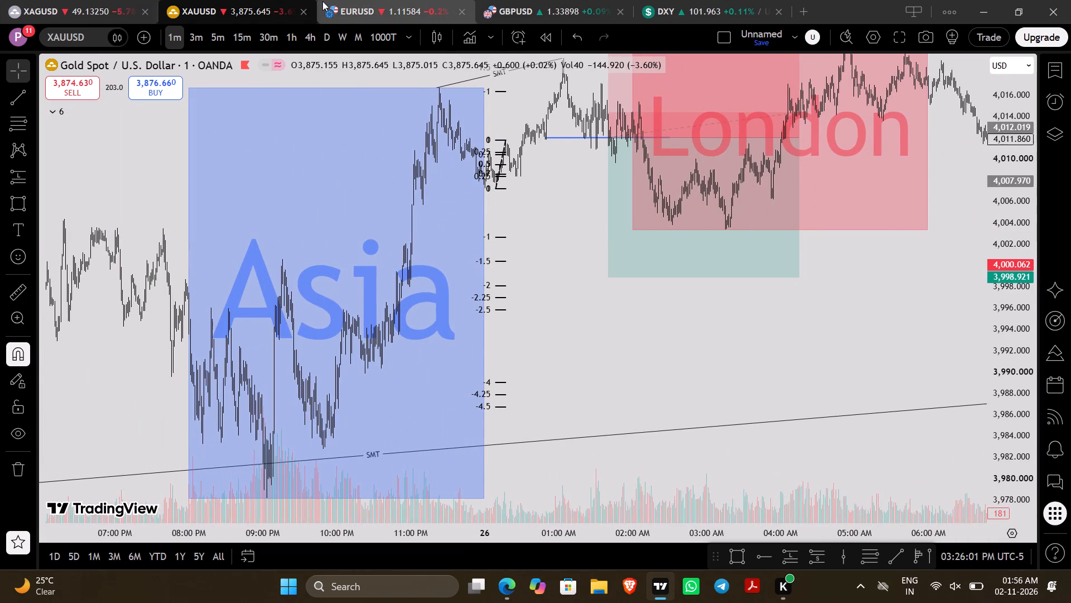
left_click(247, 33)
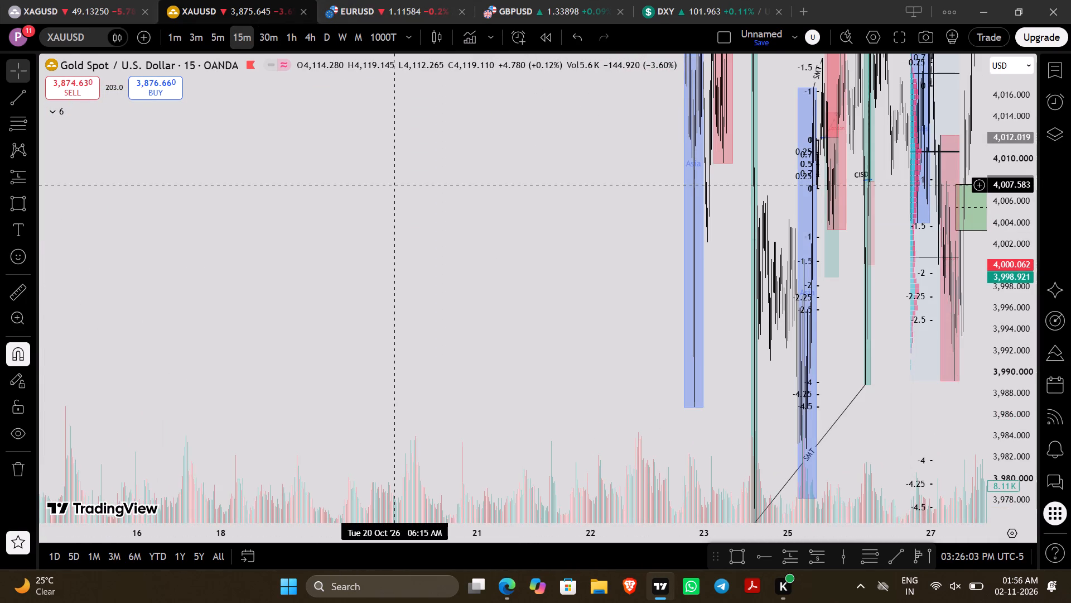
scroll(394, 184, "up", 7)
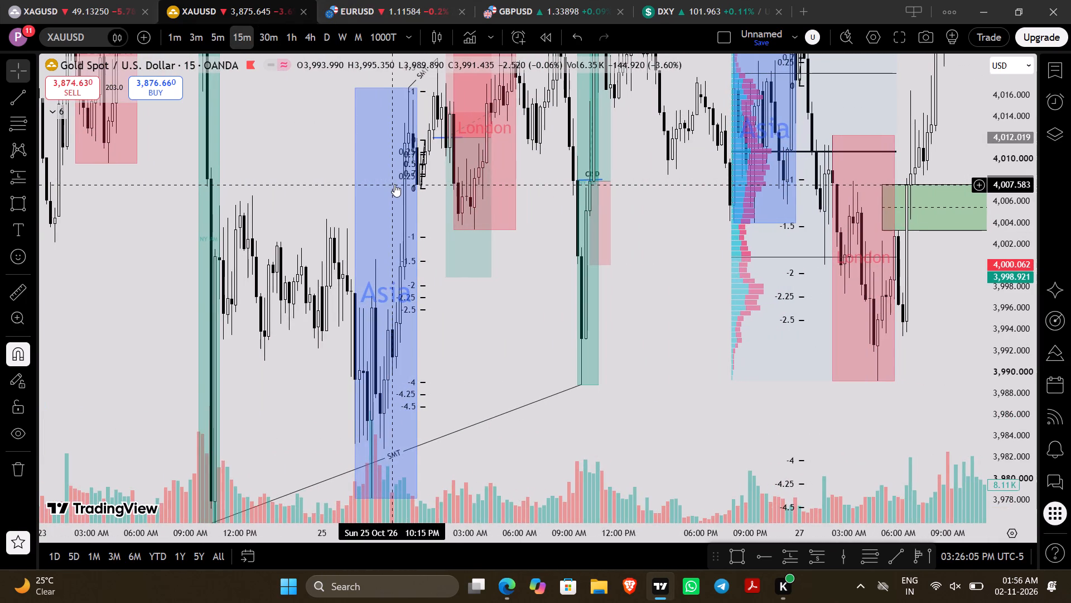
scroll(394, 184, "up", 1)
left_click_drag(647, 226, 673, 221)
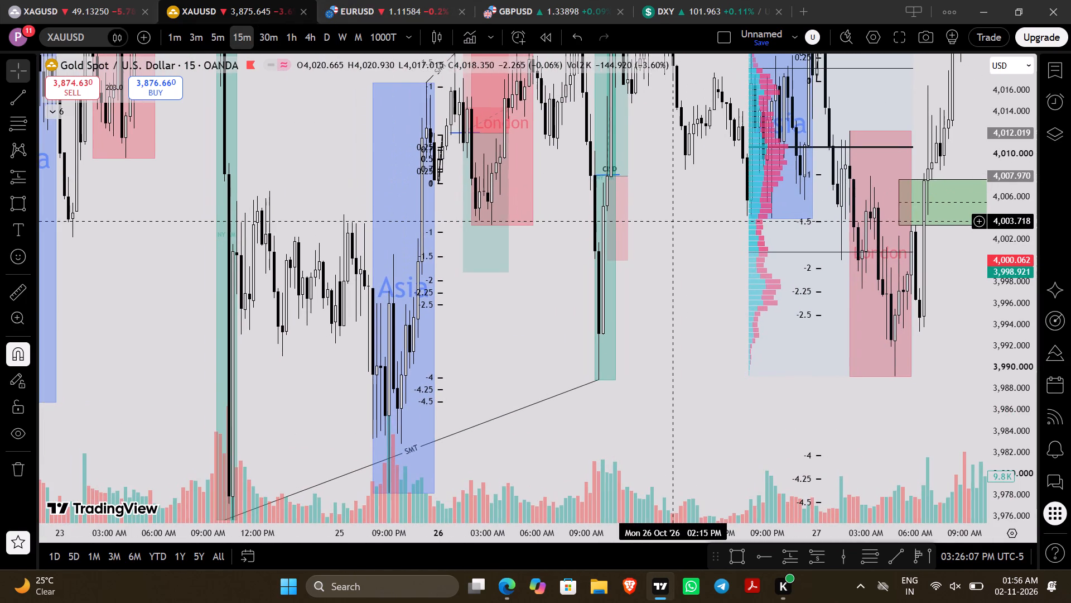
scroll(1006, 218, "down", 9)
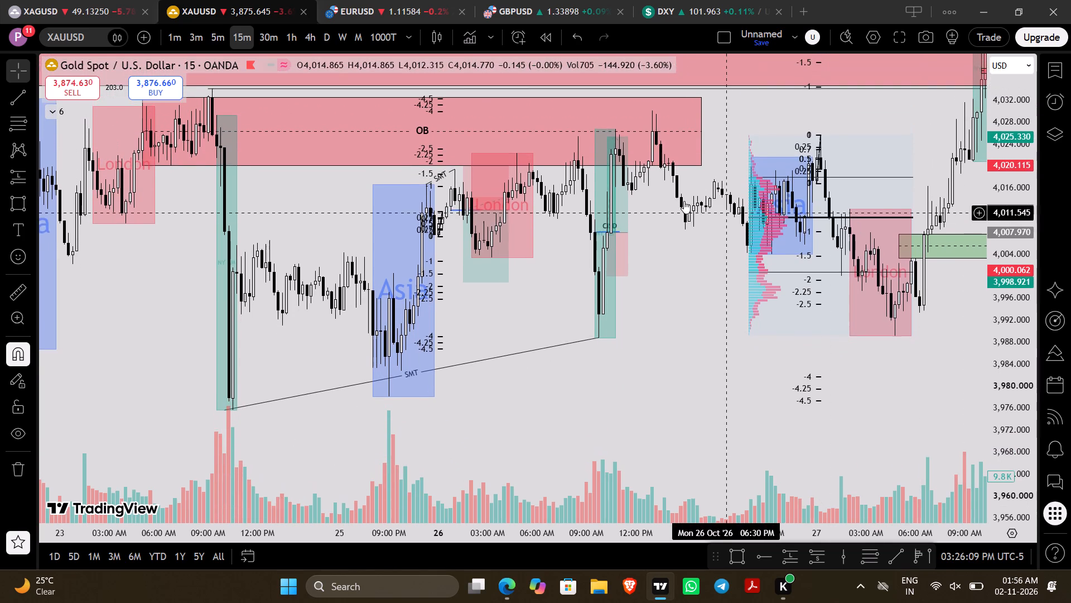
scroll(684, 201, "right", 3)
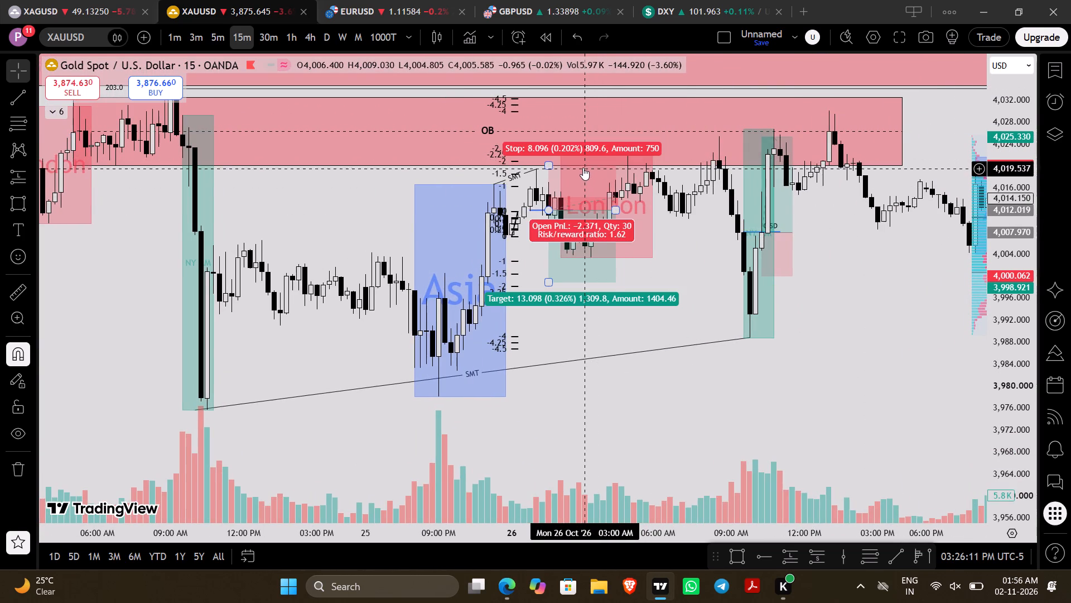
left_click_drag(716, 126, 736, 115)
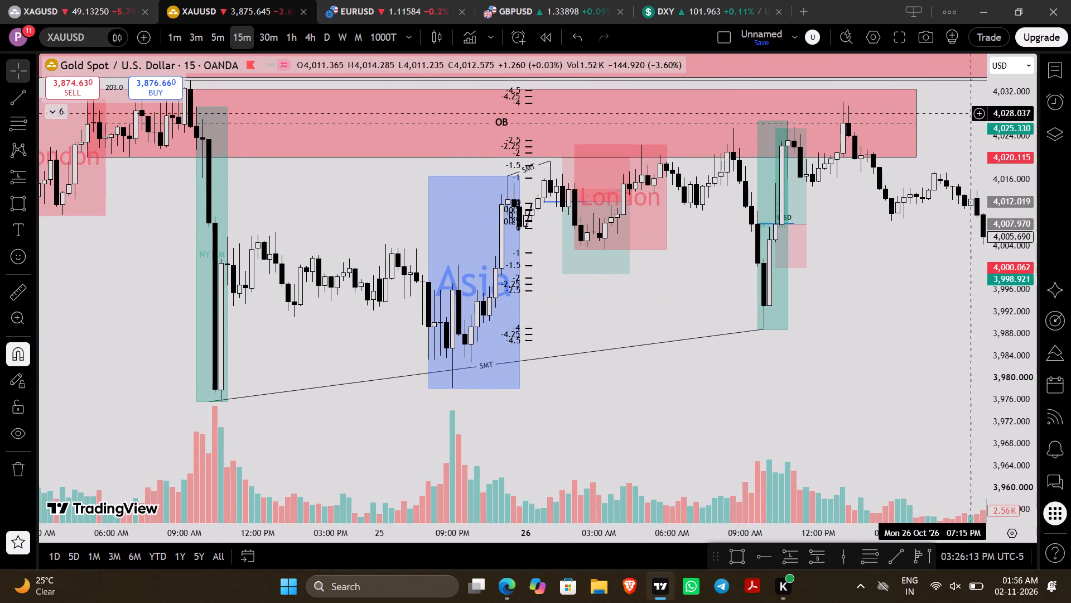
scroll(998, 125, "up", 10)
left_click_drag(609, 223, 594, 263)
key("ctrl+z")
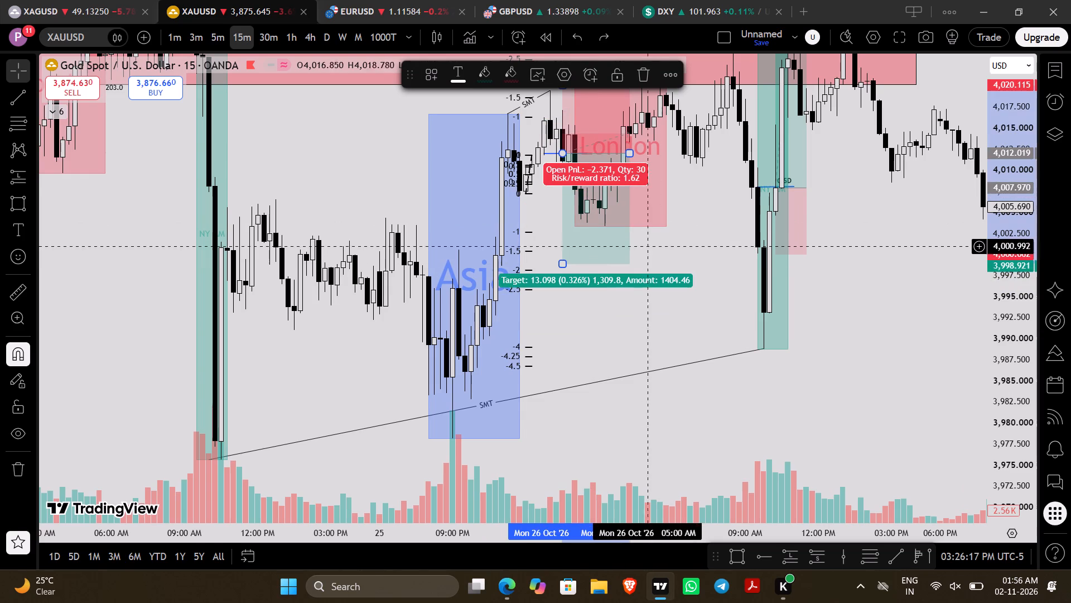
Examine the 26 to 28 October price action against the order blocks, H1 FVG, midnight projections and session boxes.
left_click_drag(684, 226, 573, 401)
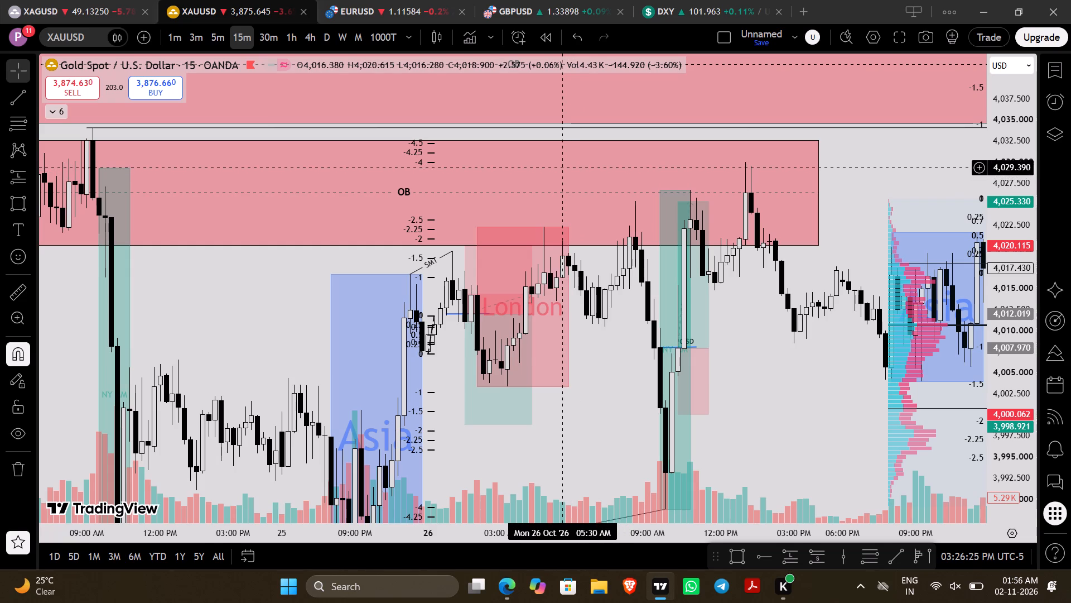
scroll(565, 166, "down", 2)
scroll(565, 166, "up", 1)
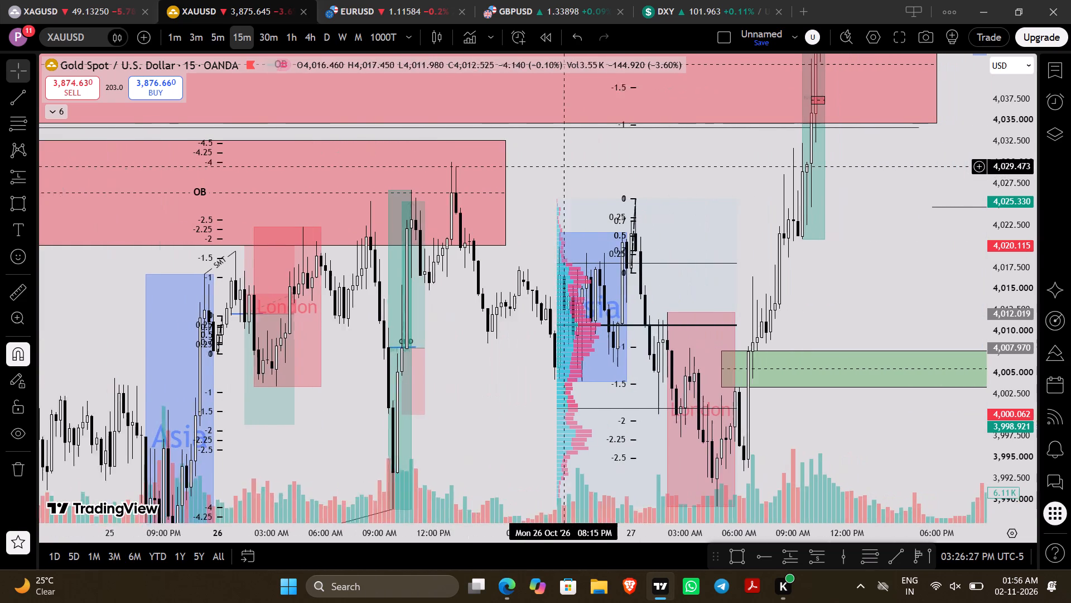
scroll(565, 166, "up", 1)
scroll(1017, 191, "down", 7)
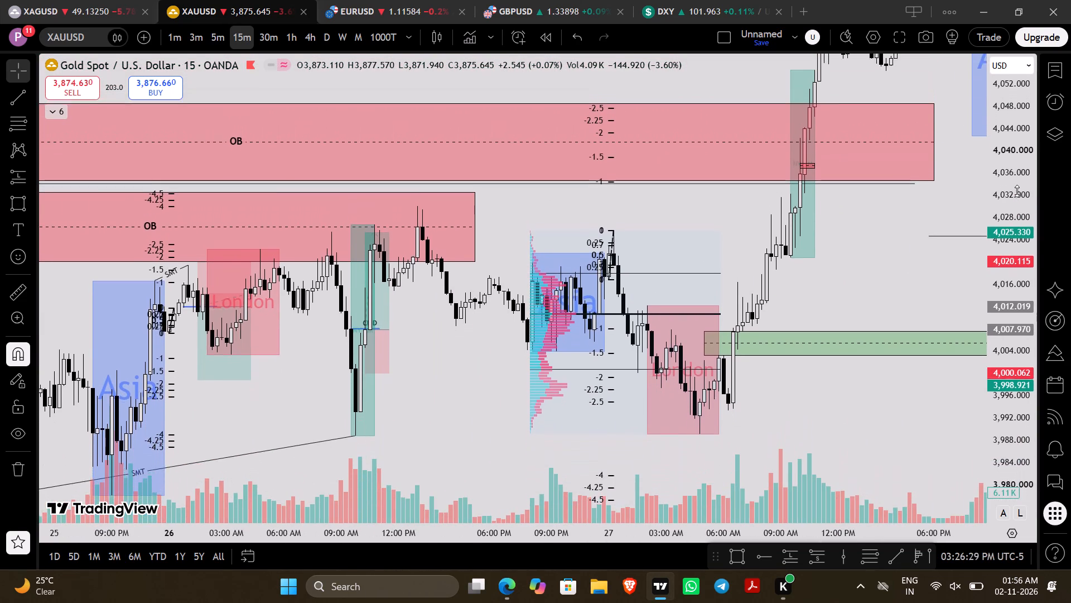
scroll(1017, 191, "down", 5)
scroll(871, 240, "left", 2)
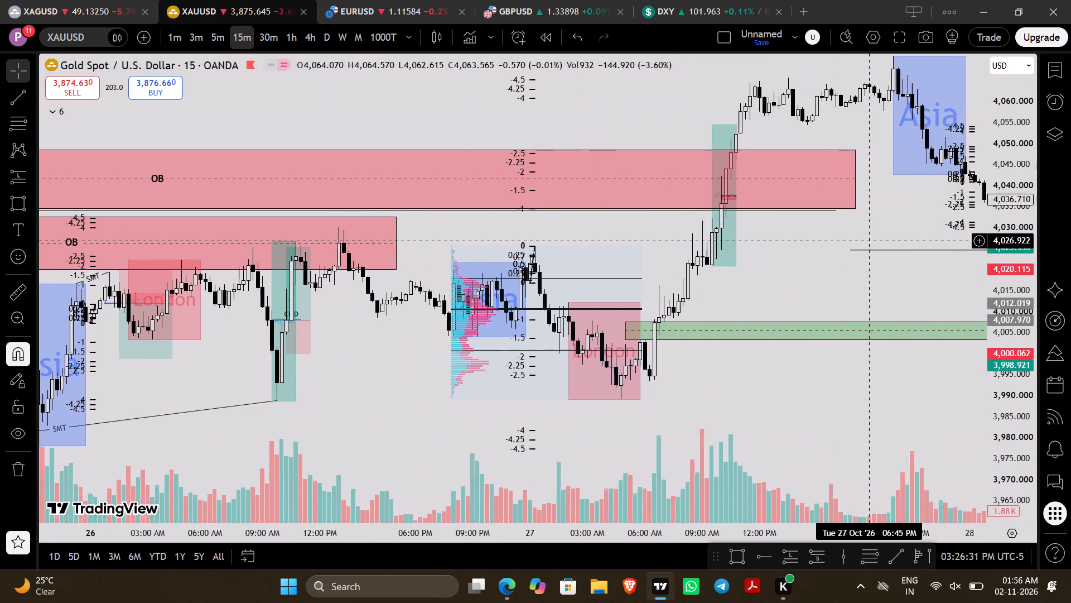
scroll(871, 240, "left", 1)
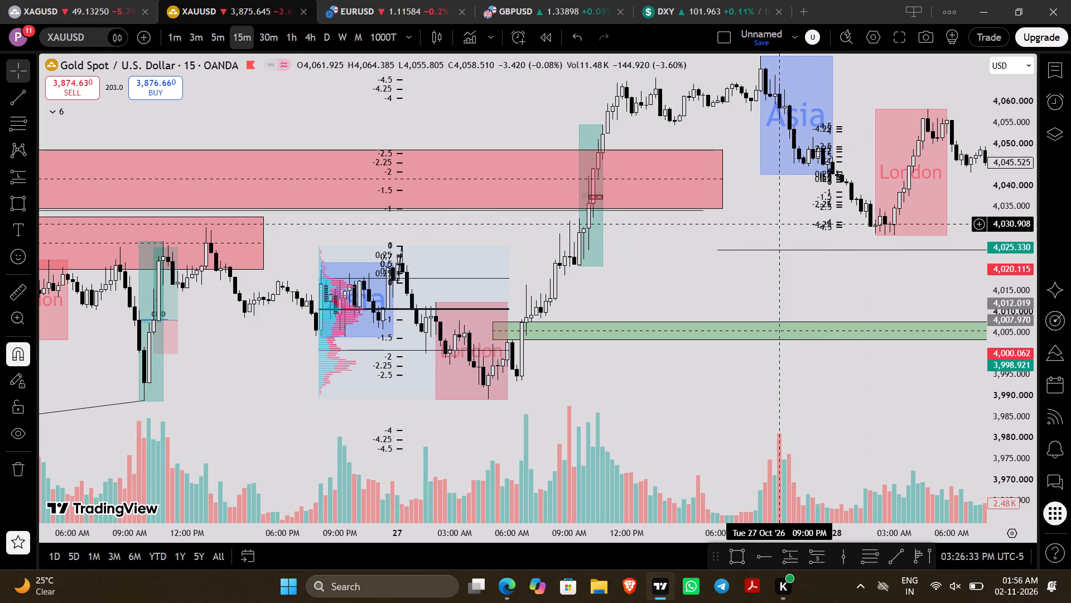
scroll(766, 233, "left", 5)
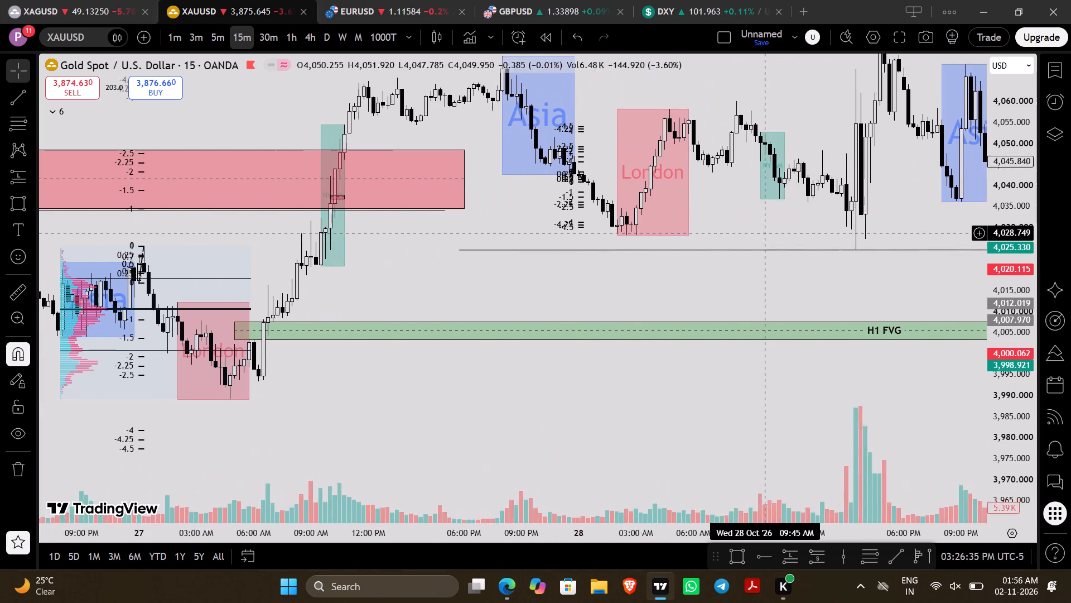
Examine the 29 and 30 October decline against the FVG zones and projection levels, through to the latest price and the green zone below.
scroll(766, 233, "left", 7)
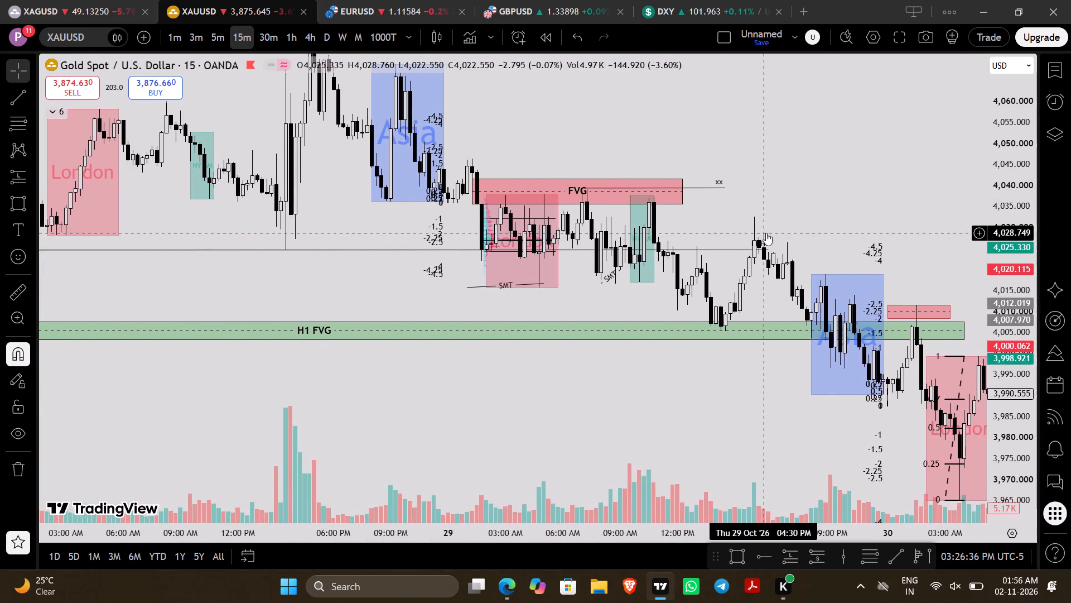
scroll(766, 233, "left", 1)
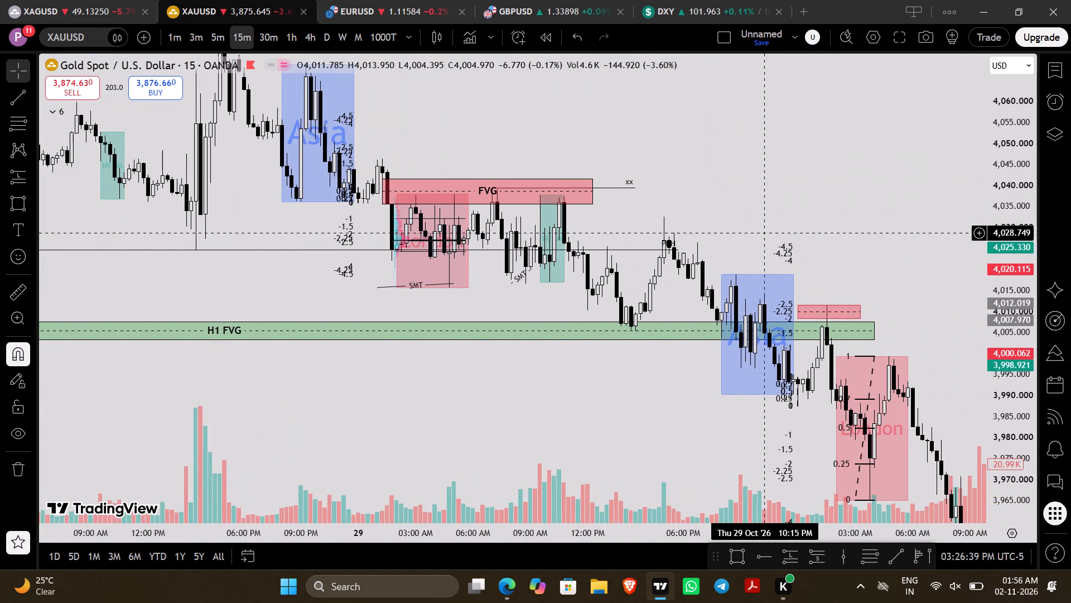
scroll(766, 233, "left", 1)
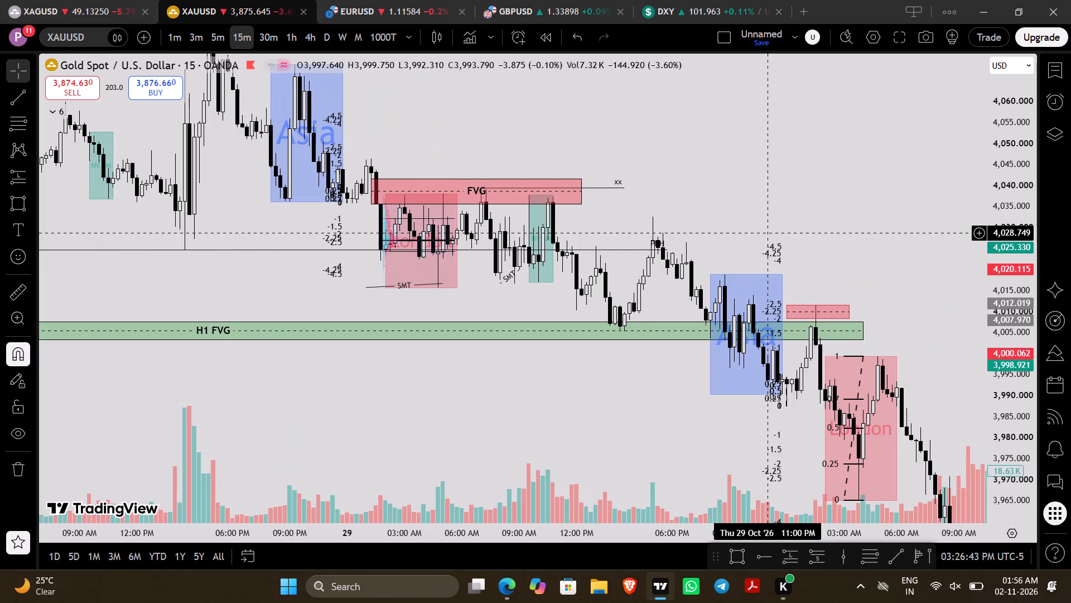
scroll(766, 233, "left", 2)
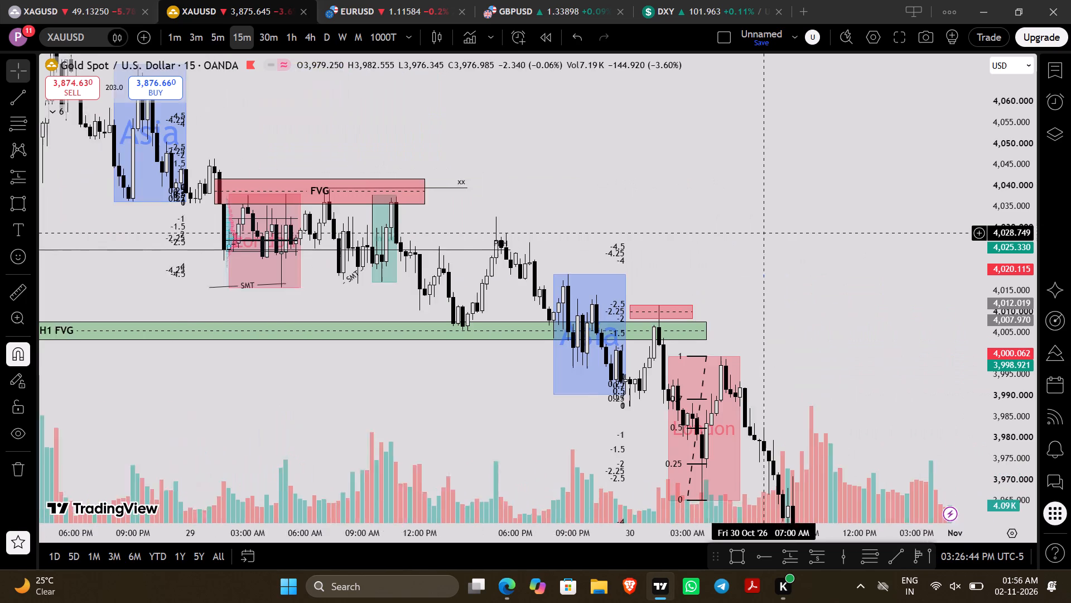
scroll(766, 233, "left", 2)
right_click(766, 233)
scroll(766, 233, "down", 1)
left_click_drag(712, 285, 645, 82)
scroll(731, 274, "left", 3)
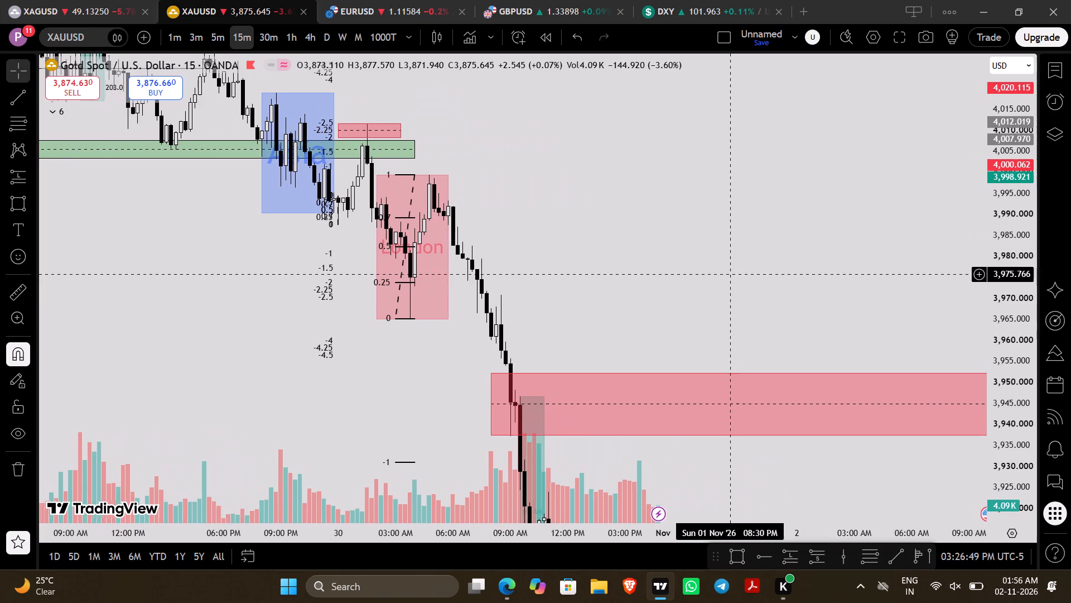
left_click_drag(710, 323, 714, 109)
left_click_drag(764, 285, 711, 200)
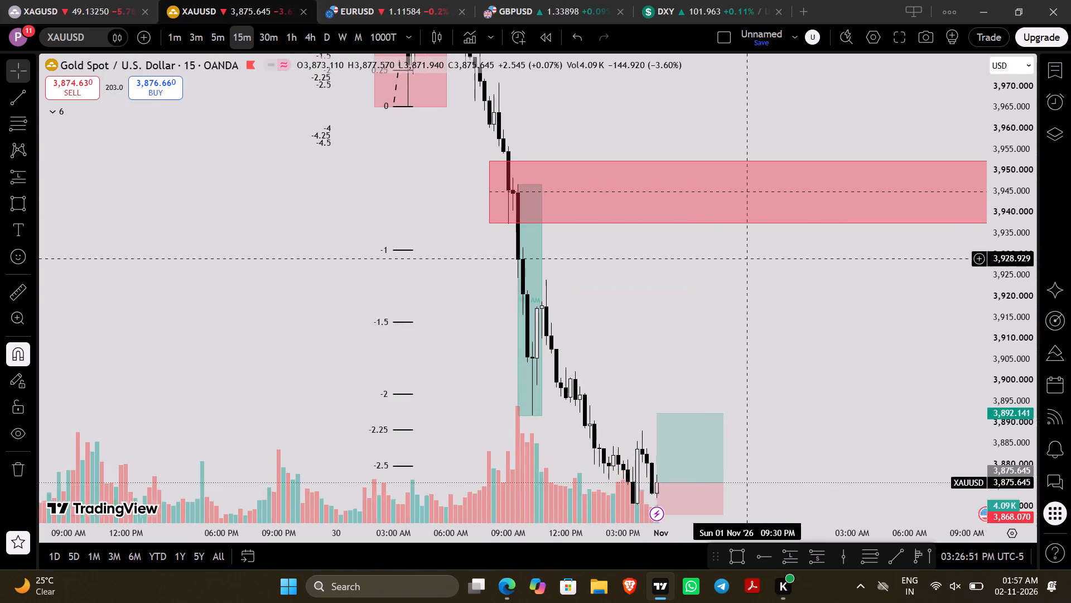
left_click_drag(711, 200, 633, 42)
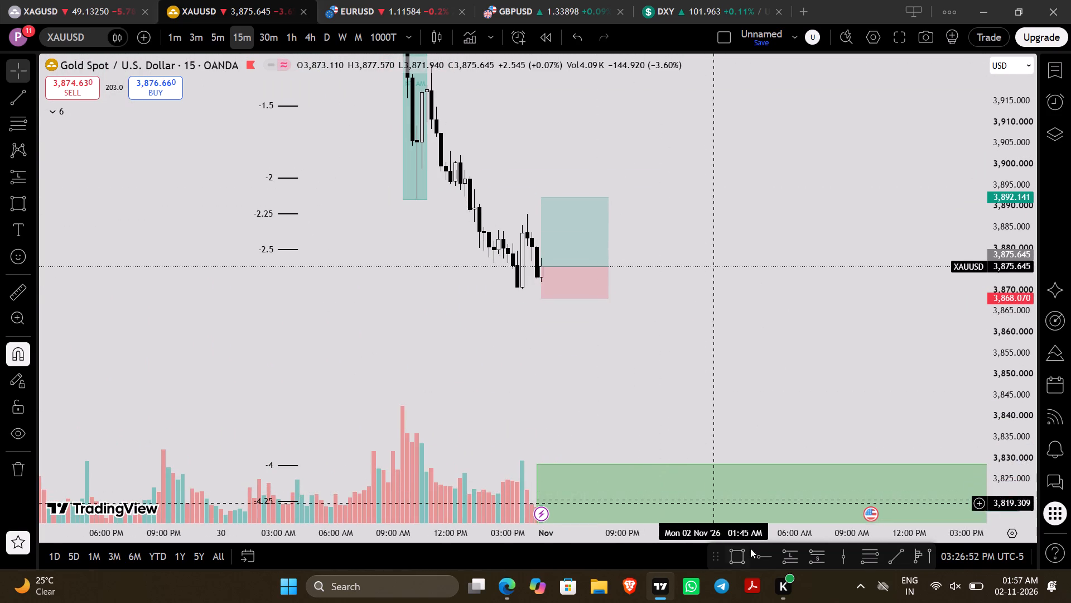